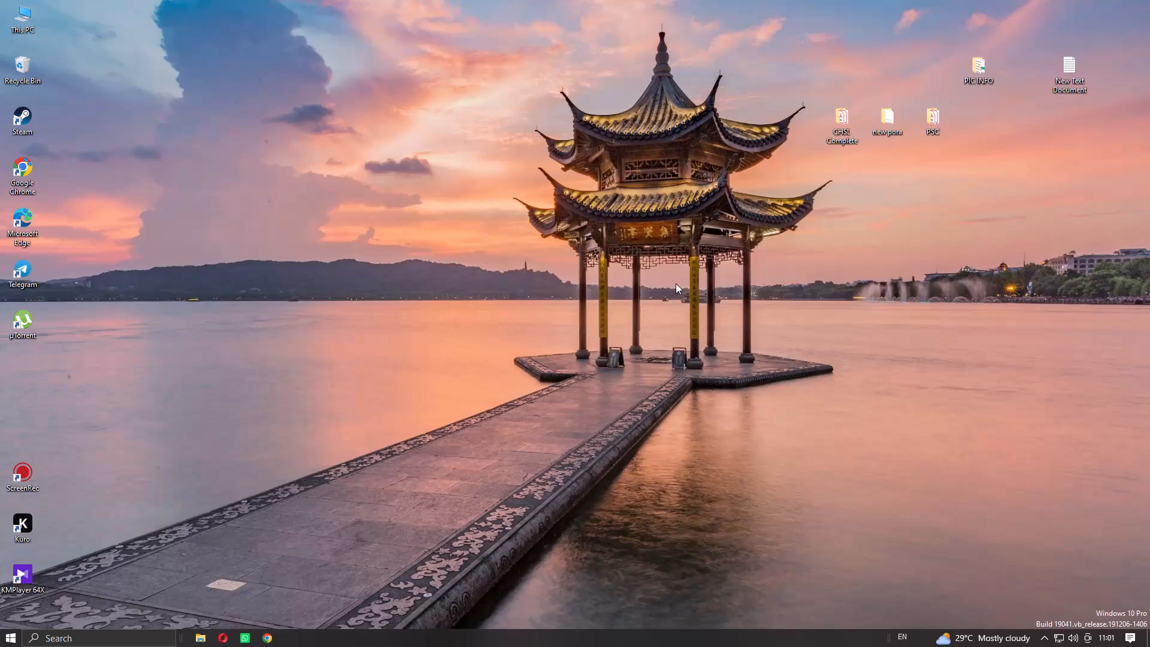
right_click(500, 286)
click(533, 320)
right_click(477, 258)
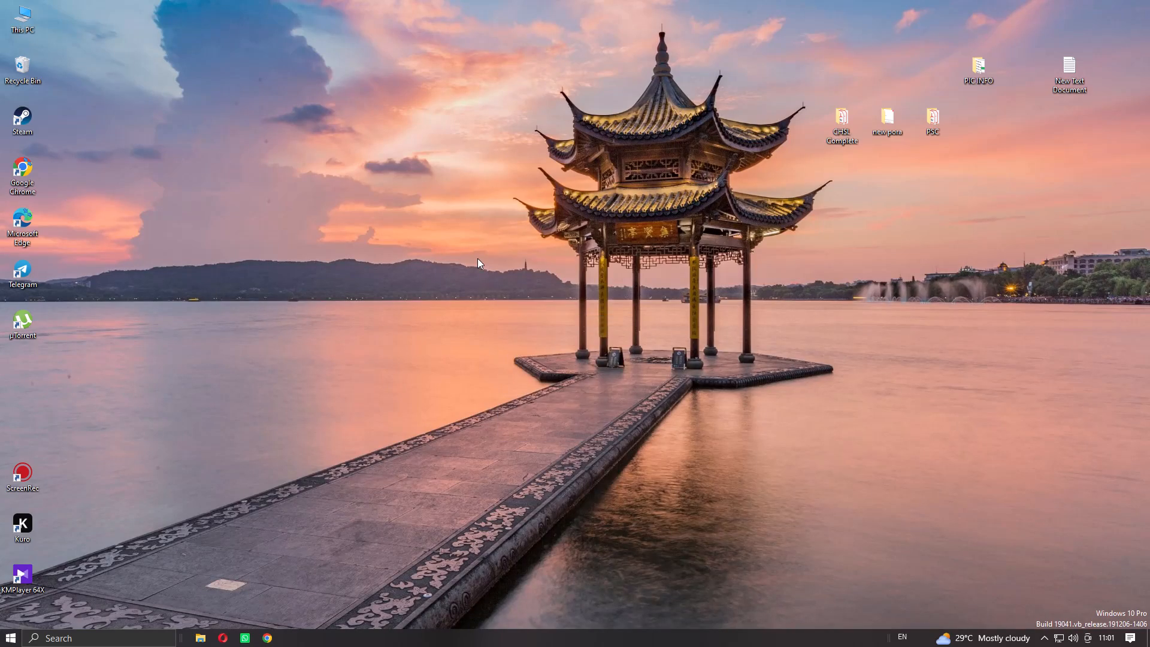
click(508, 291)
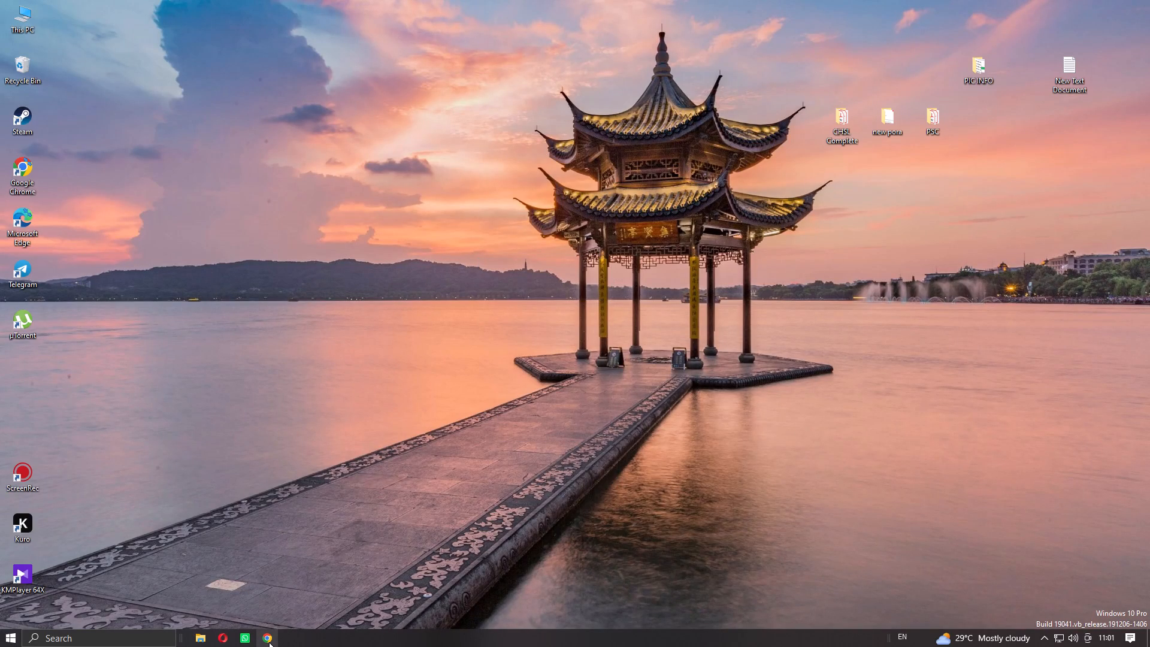
Open Google Chrome with the Person 1 profile and restore the pages from the previous session.
click(269, 642)
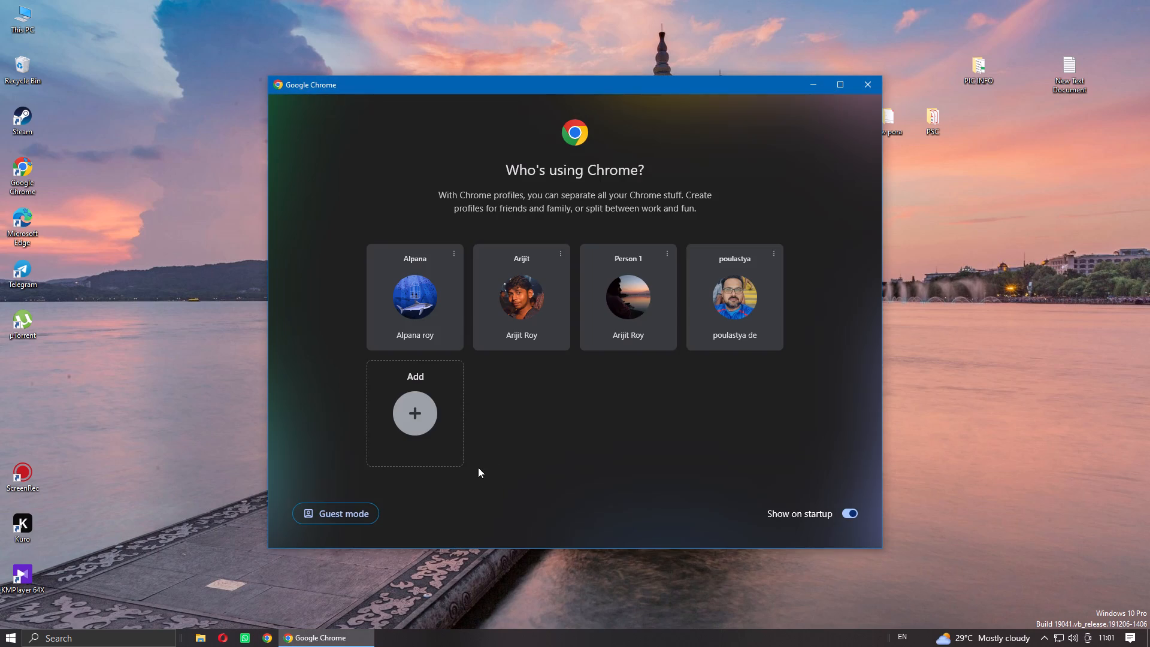
click(606, 313)
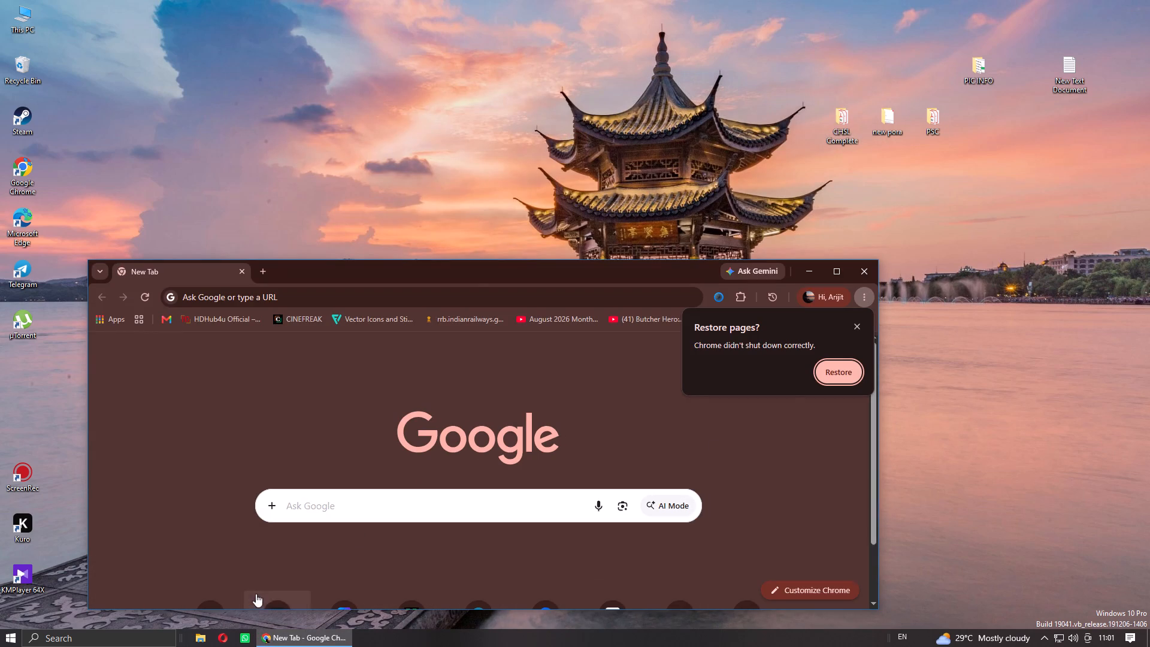
click(822, 369)
Switch to File Explorer, open the recent Word document ARCHITECTURE, and dismiss its document recovery list.
click(205, 640)
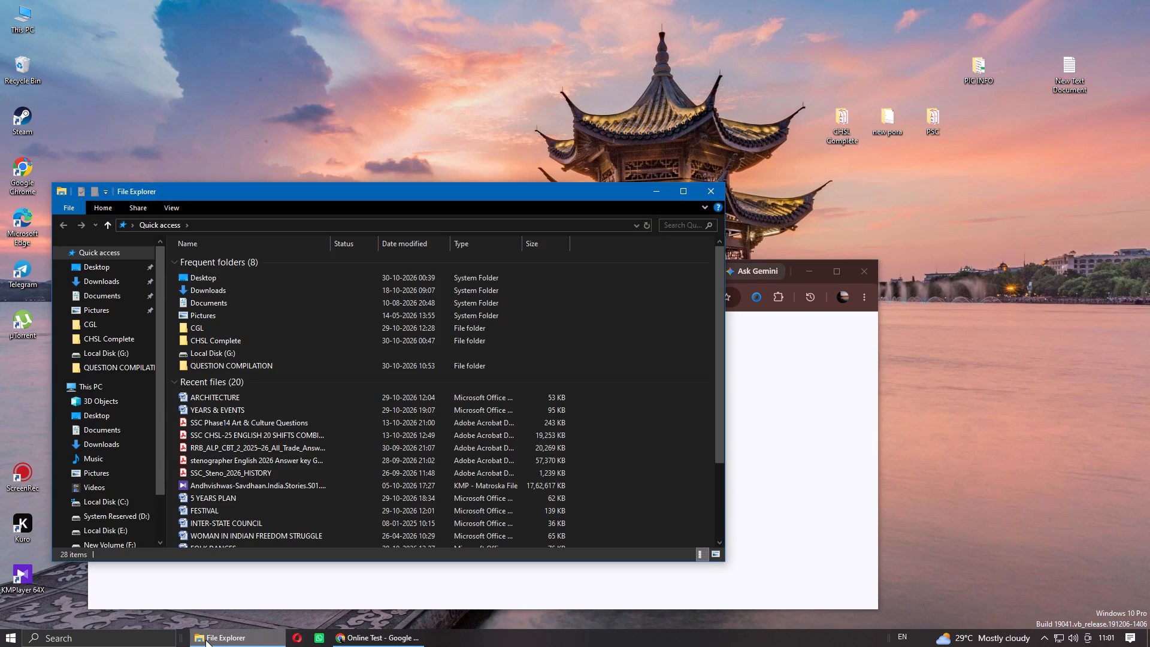
double_click(274, 399)
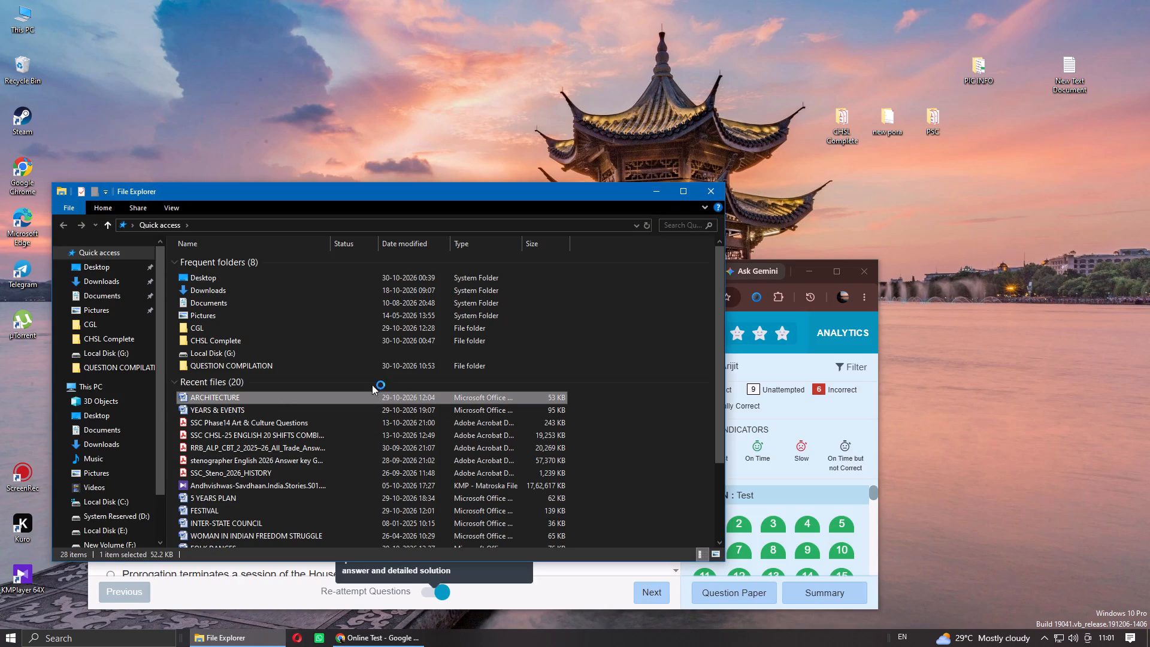
click(651, 190)
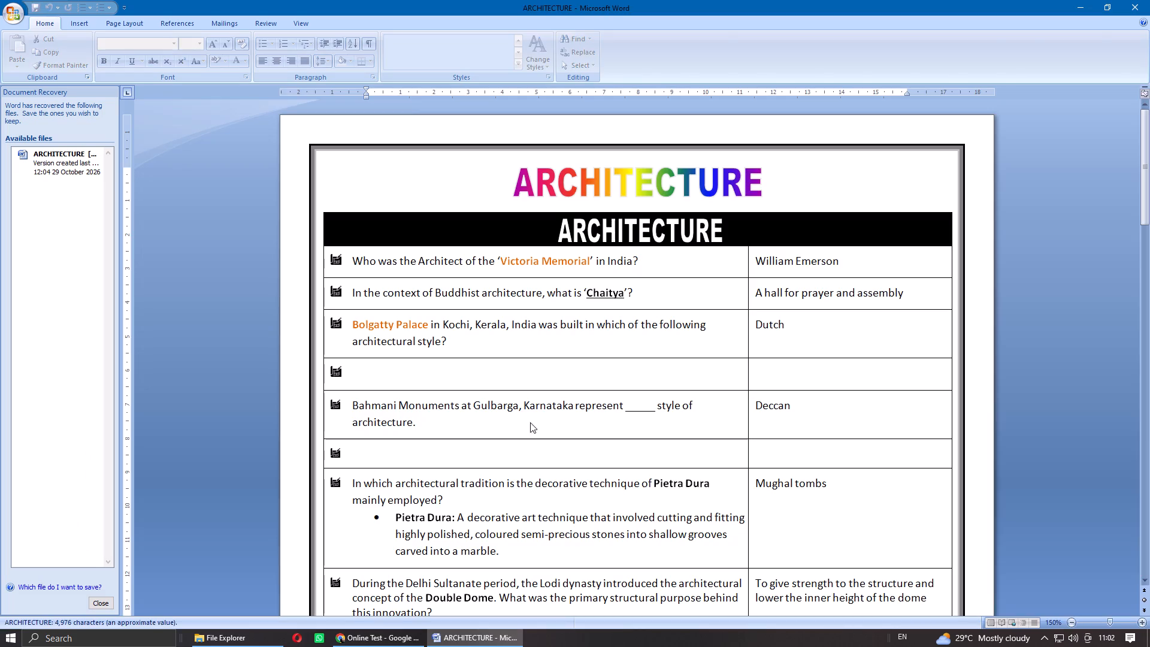
click(103, 607)
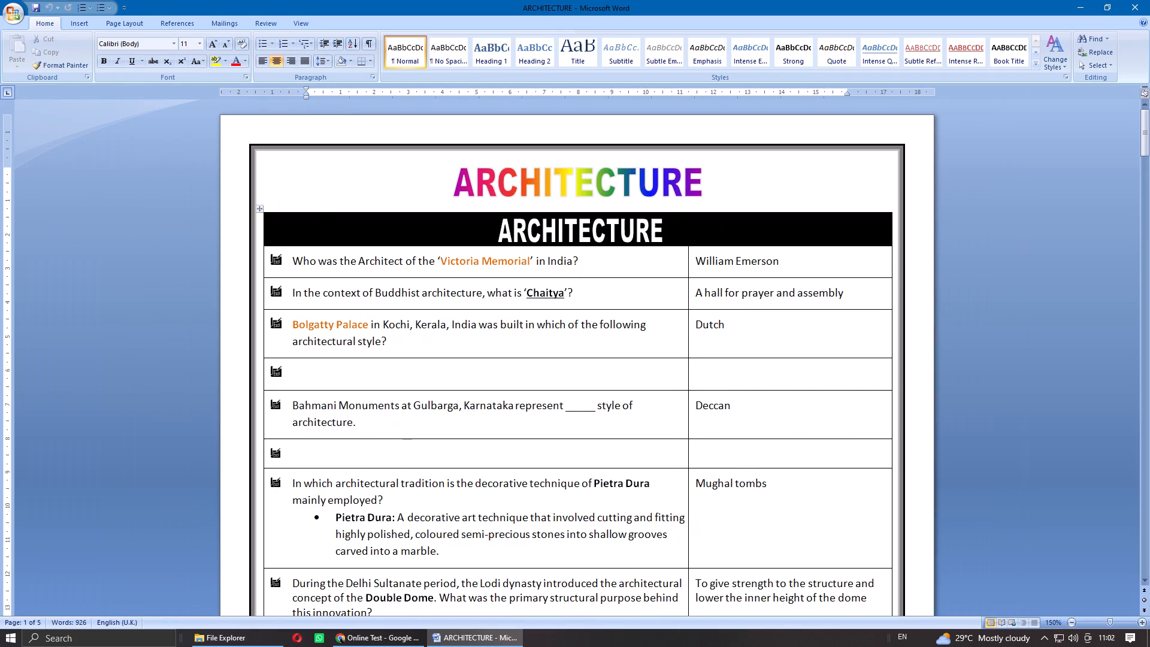
Add five blank lines between the CAVE heading on page 4 and the Belum Caves question table.
scroll(895, 385, down, 20)
scroll(895, 385, down, 16)
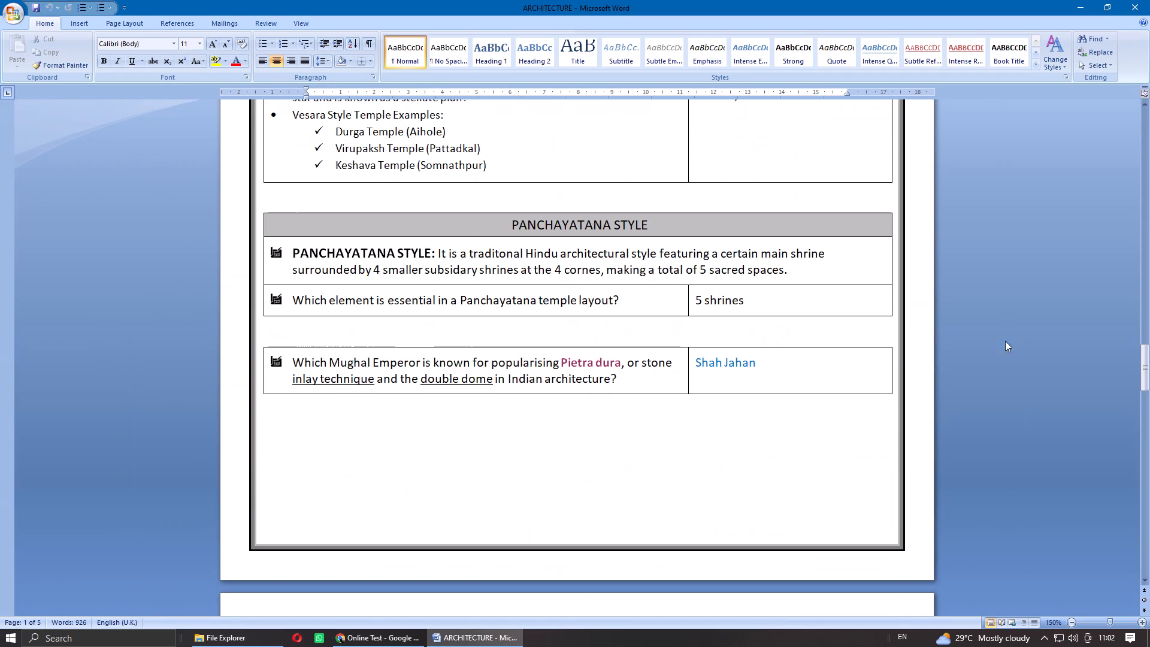
drag(1149, 376, 1146, 562)
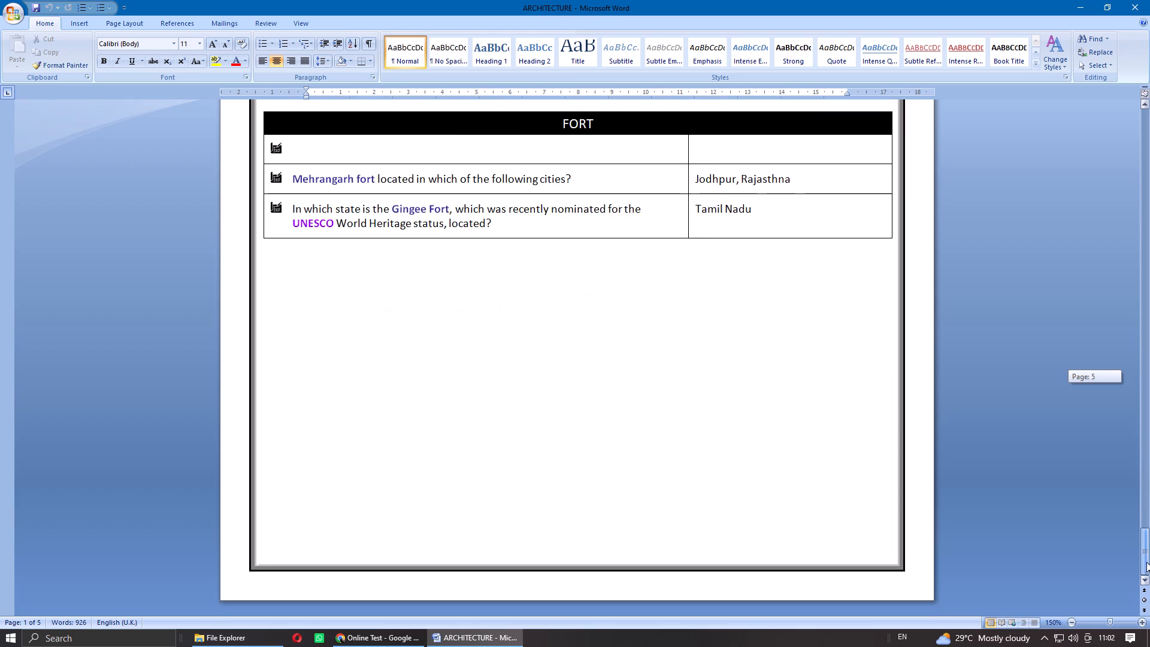
drag(1146, 562, 1143, 434)
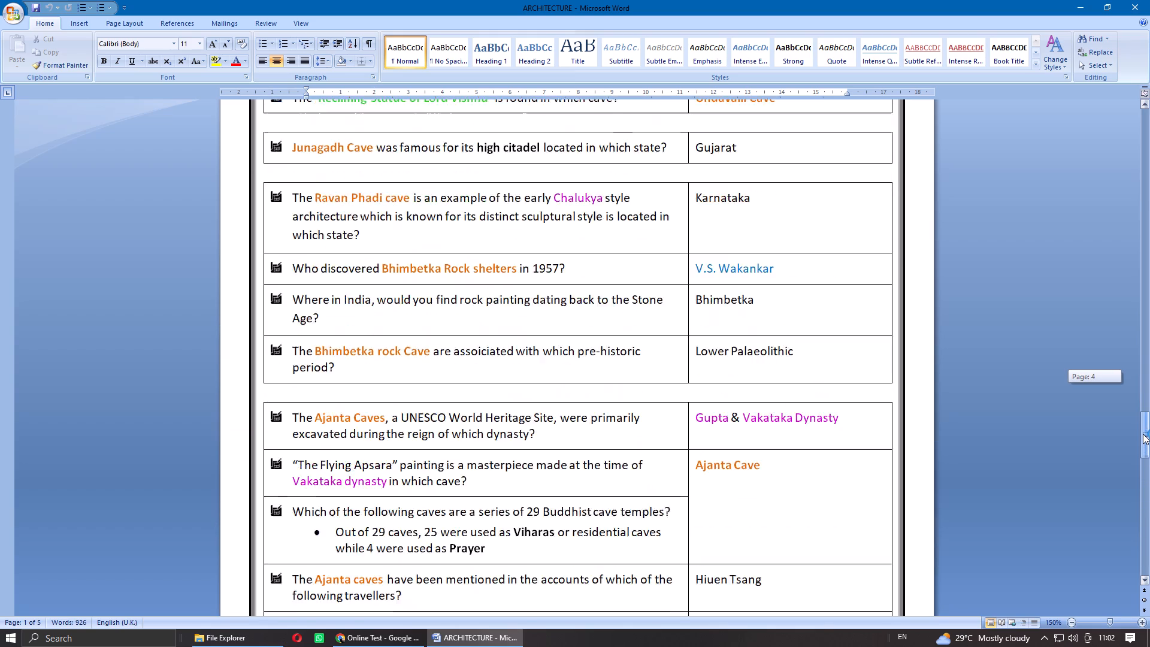
drag(1143, 434, 1143, 421)
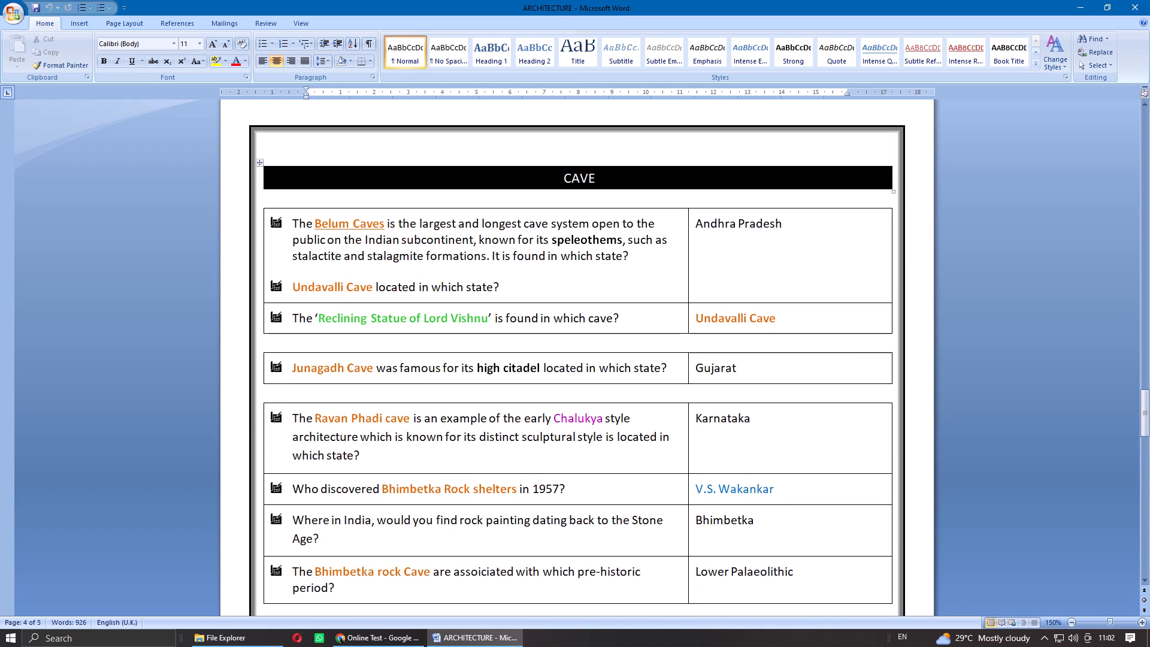
click(315, 195)
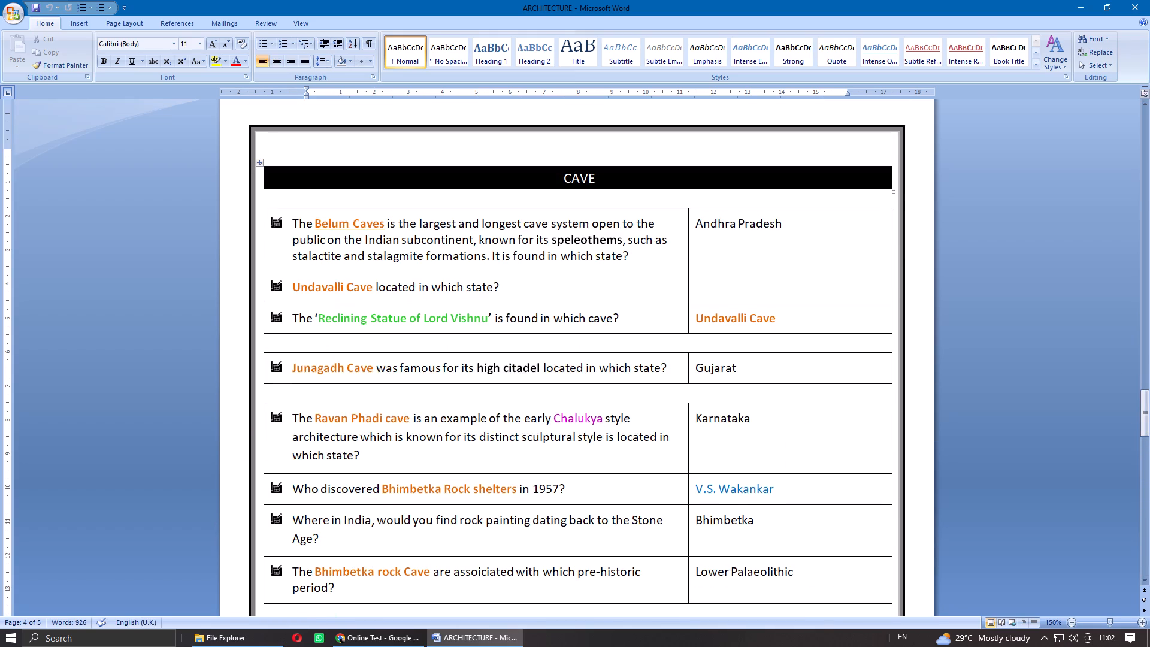
key(Return)
key(Return)
key(Return)
key(Return)
key(Return)
Insert a table with three columns and one row in the blank space below the CAVE heading.
click(282, 219)
click(307, 219)
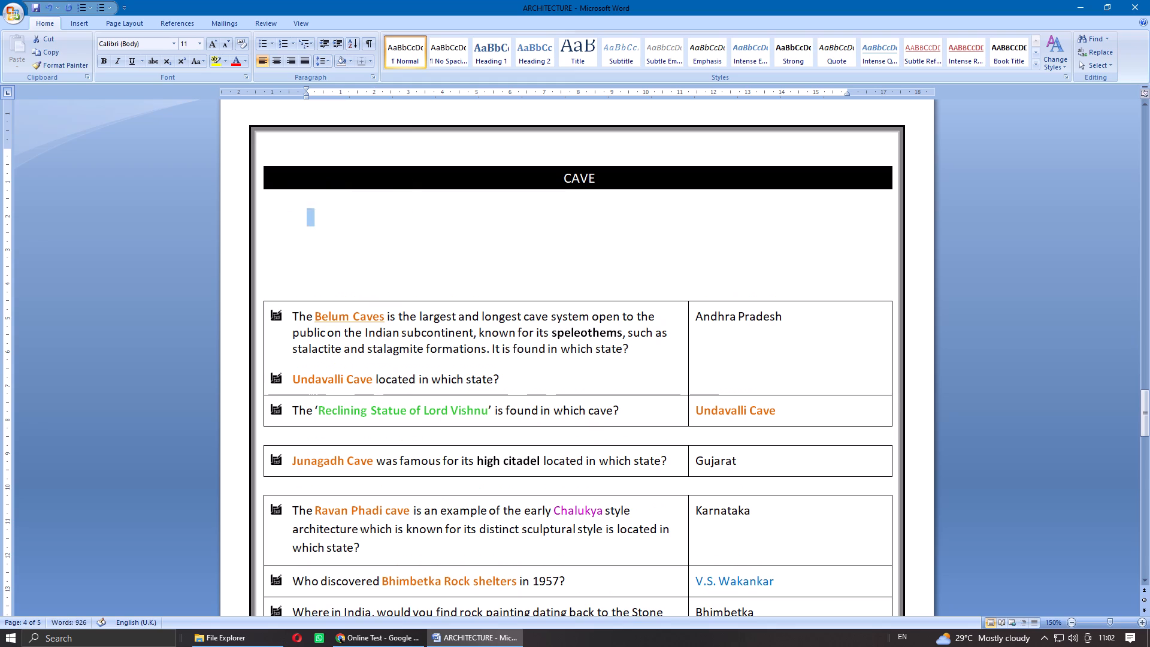
click(84, 25)
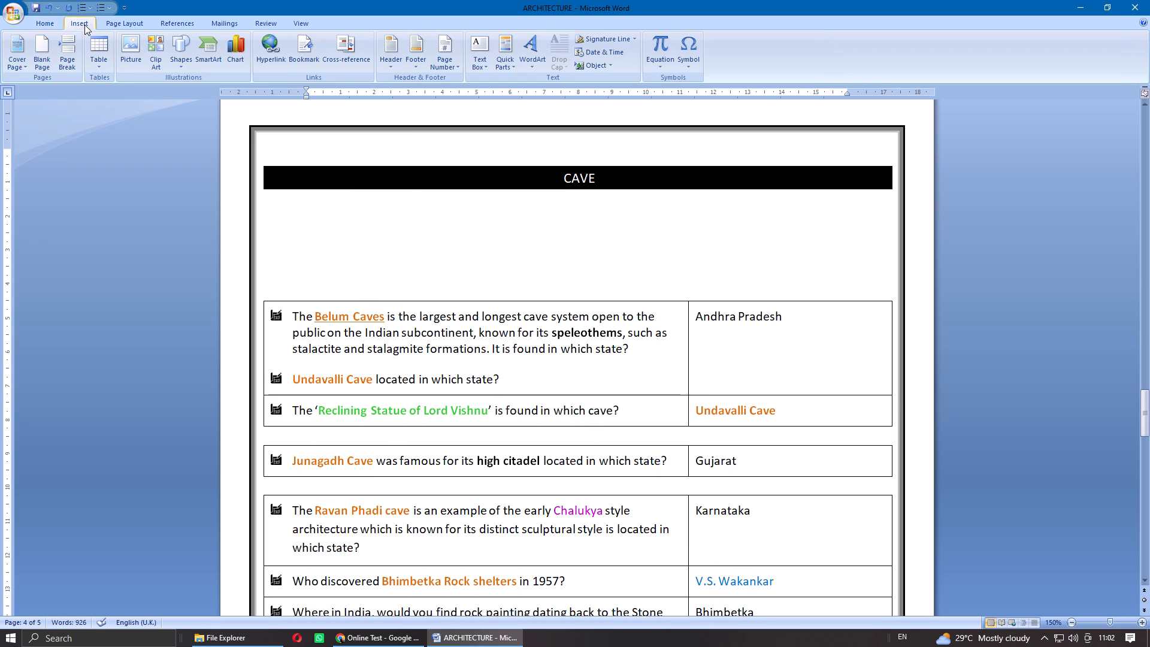
click(95, 51)
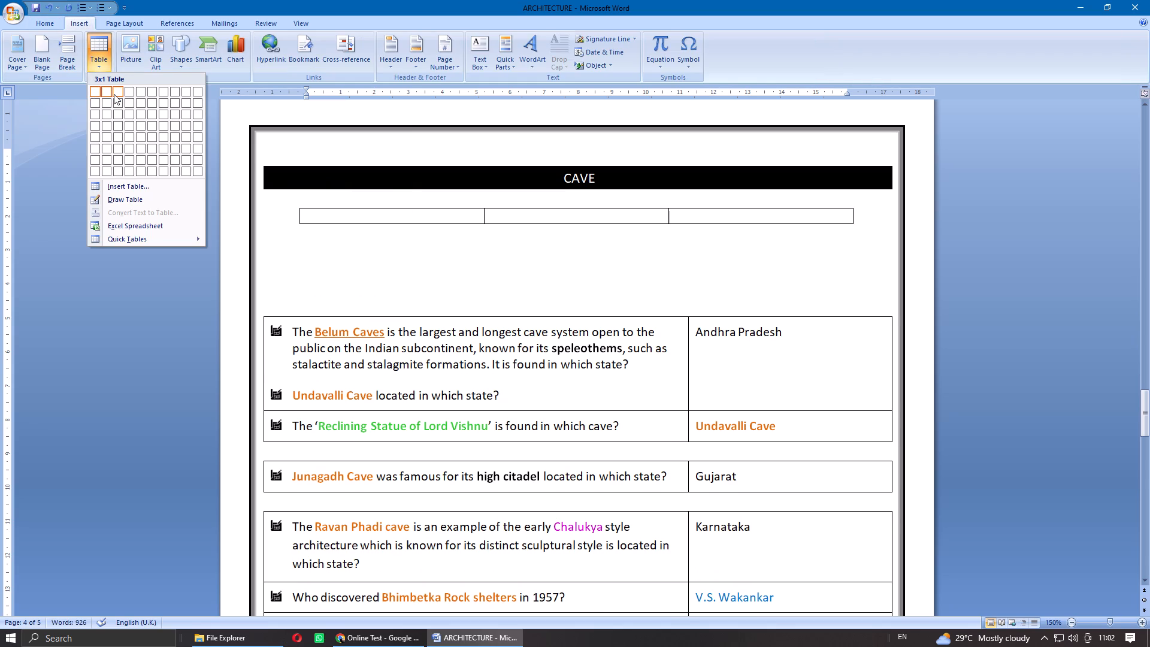
click(114, 94)
Stretch the new table to the CAVE heading's full width and resize its columns so the middle one is widest.
drag(299, 217, 267, 225)
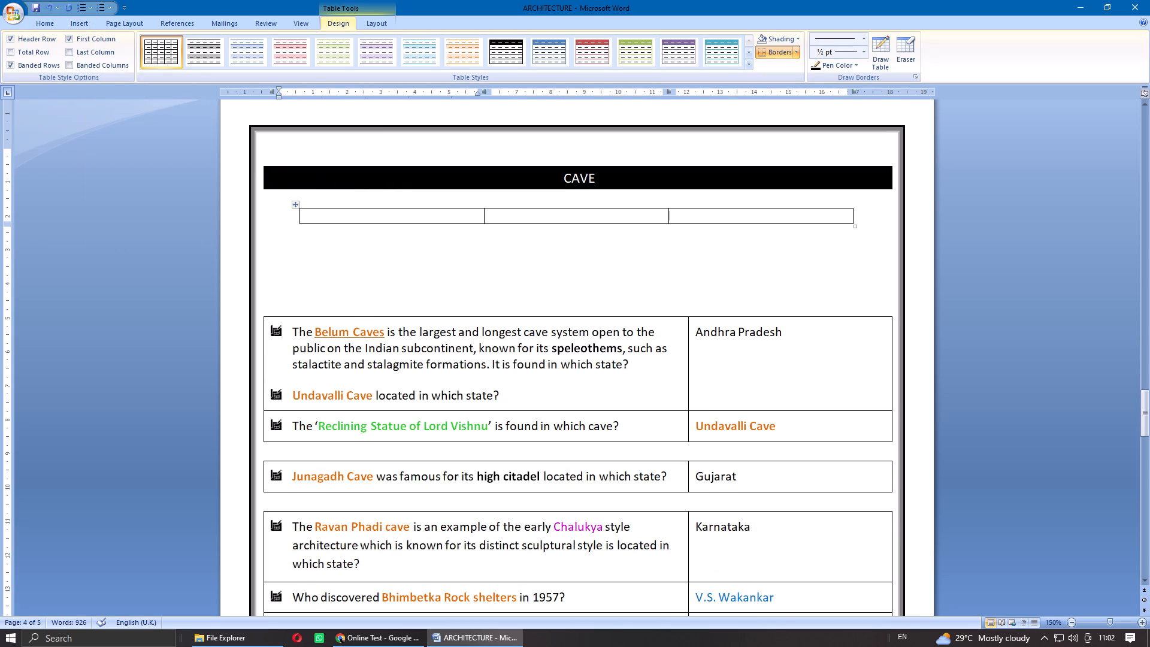
drag(267, 225, 262, 228)
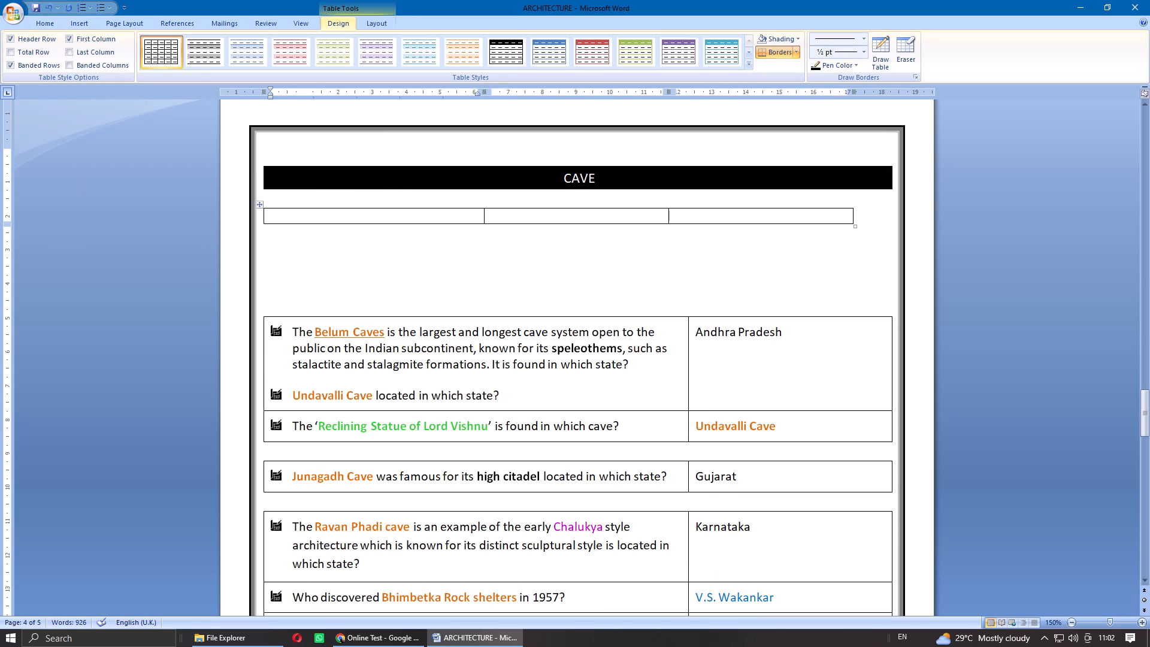
drag(483, 215, 427, 221)
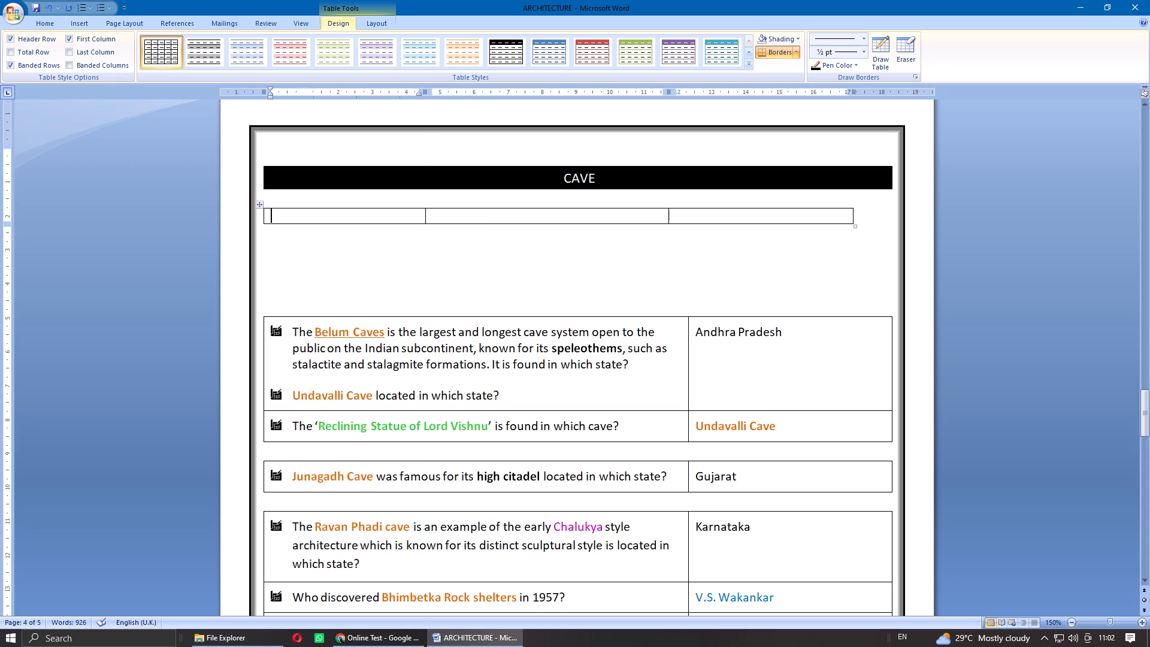
drag(852, 215, 890, 215)
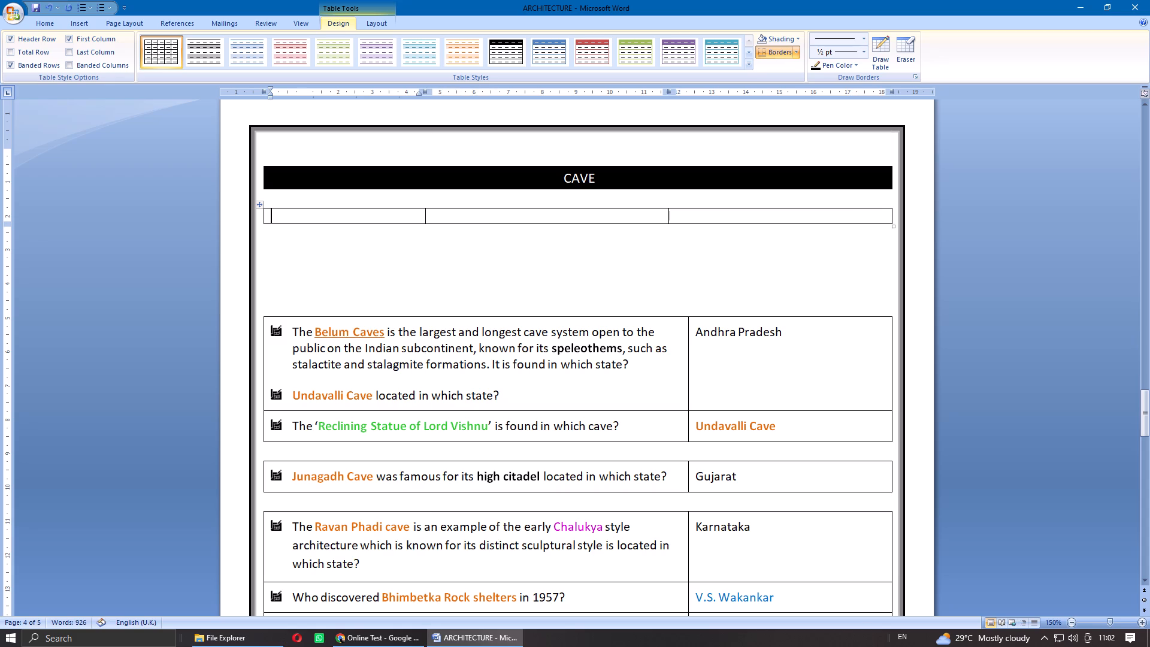
drag(667, 217, 746, 216)
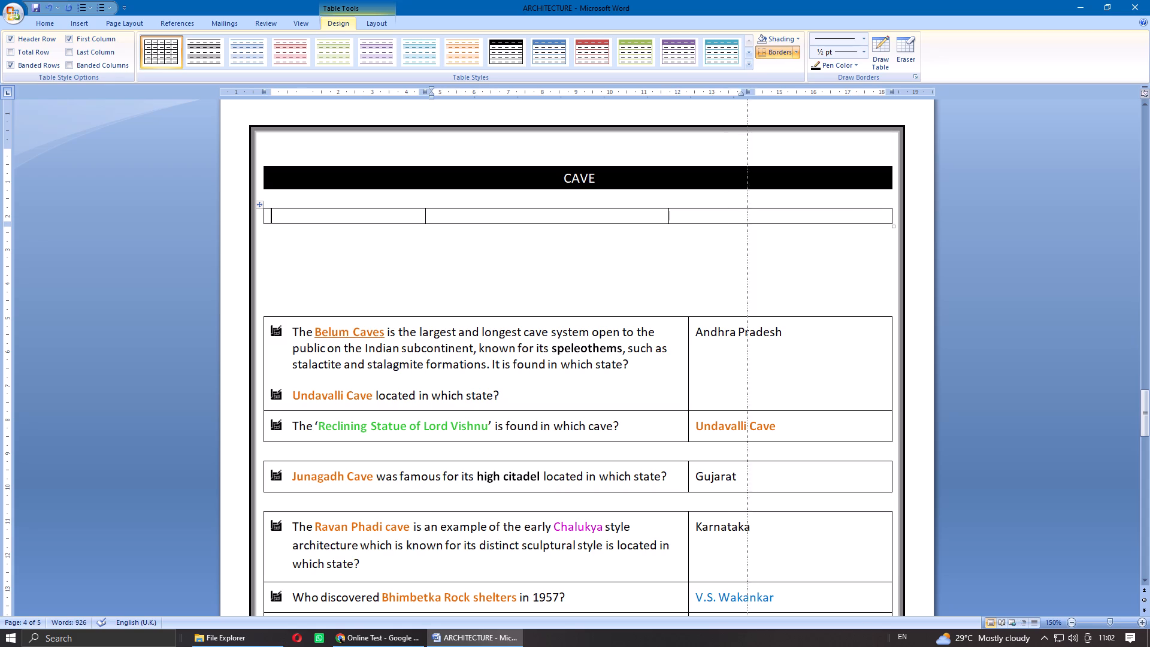
Add a second row to the end of the new table.
click(776, 217)
key(Tab)
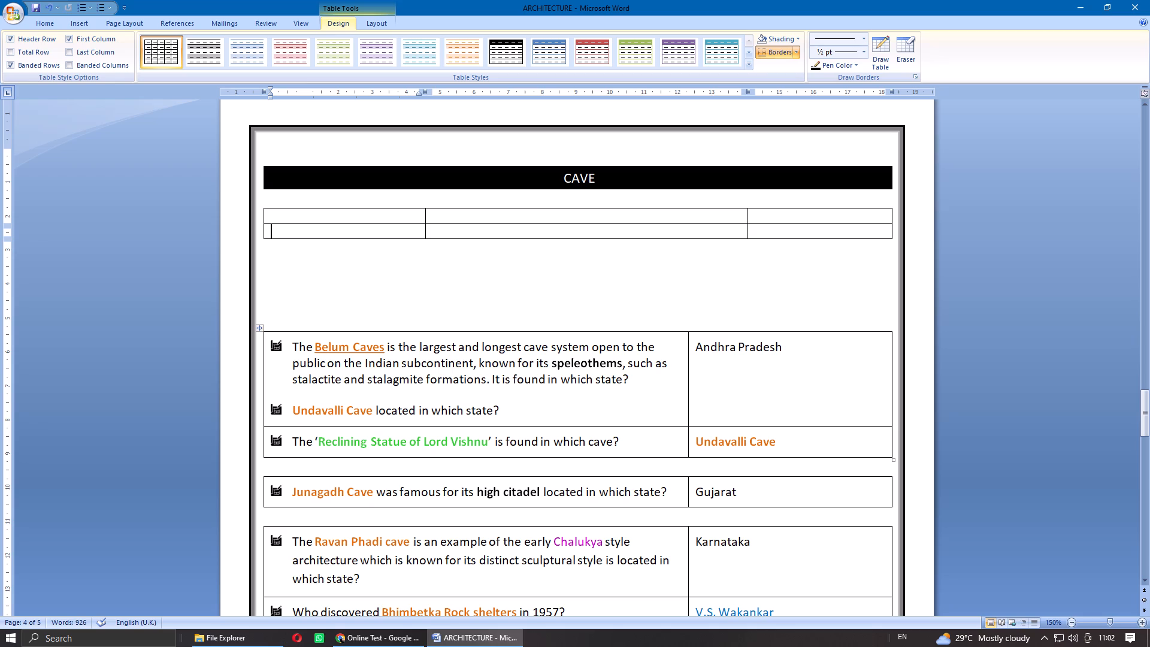
Move the text "Belum Caves" from the first cave question into the first cell of the new table.
drag(318, 347, 373, 347)
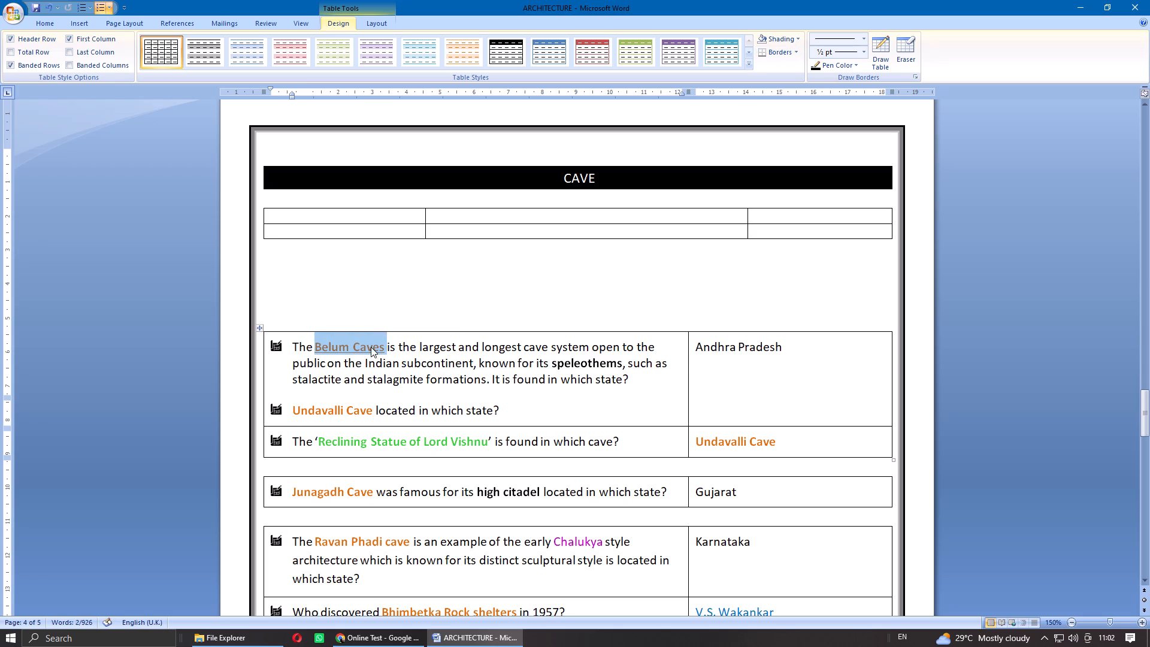
key(ctrl+x)
click(312, 219)
key(ctrl+v)
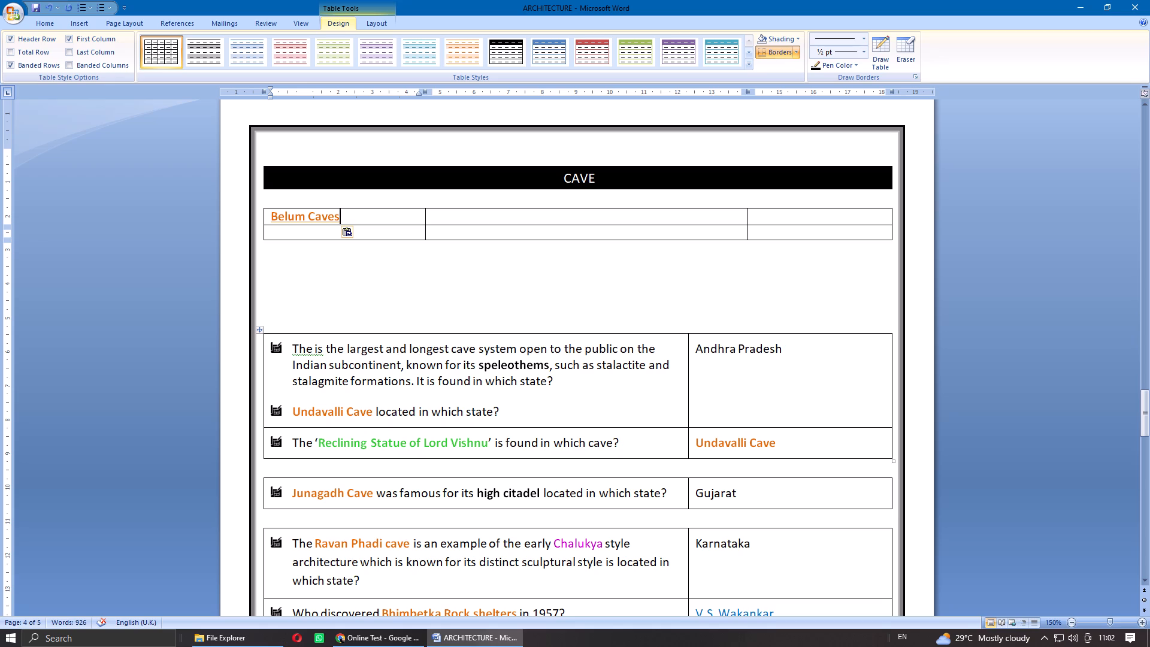
Move the words "The" and "cave" from the first question into the middle cell of the Belum Caves row.
double_click(303, 353)
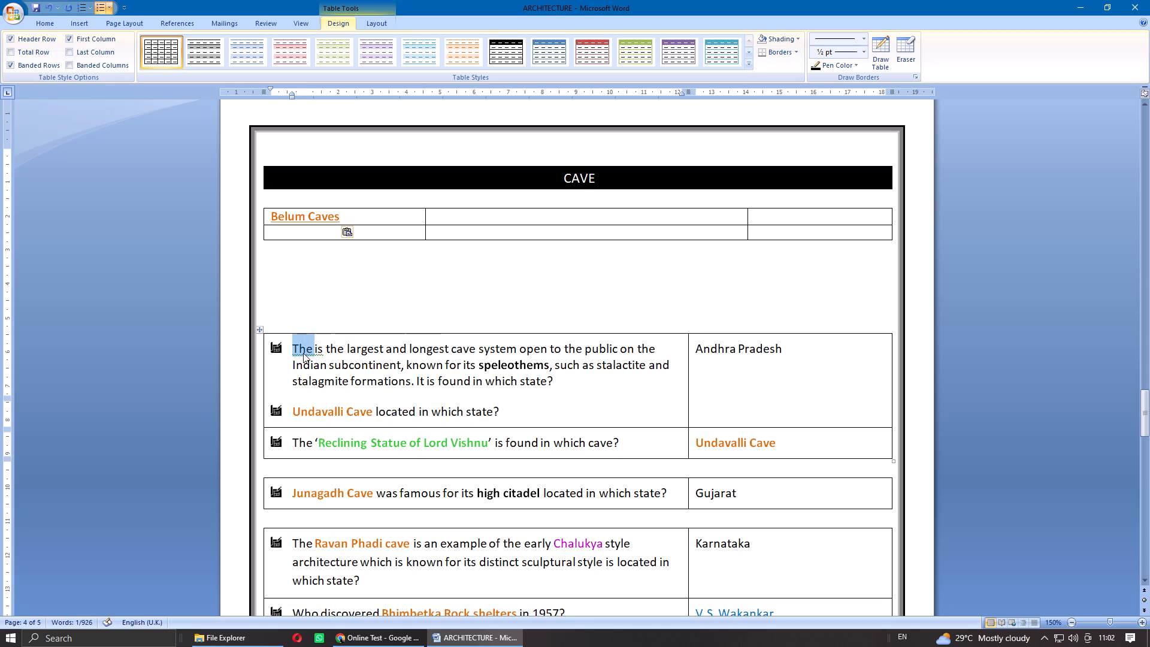
key(ctrl+x)
click(452, 216)
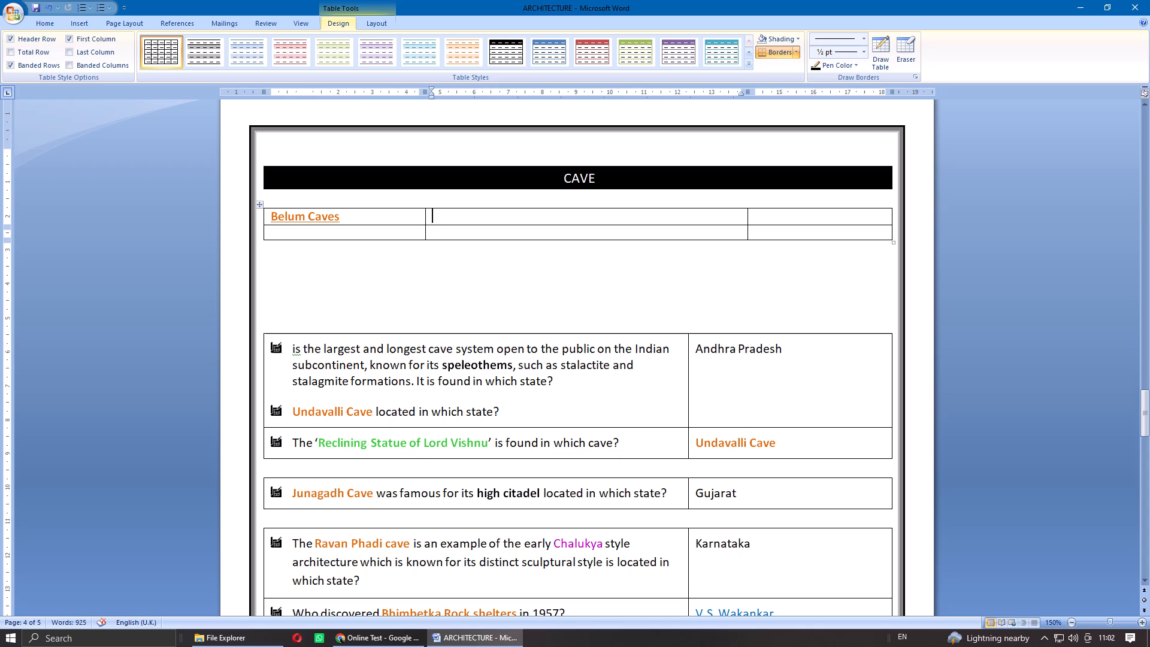
key(ctrl+v)
double_click(440, 348)
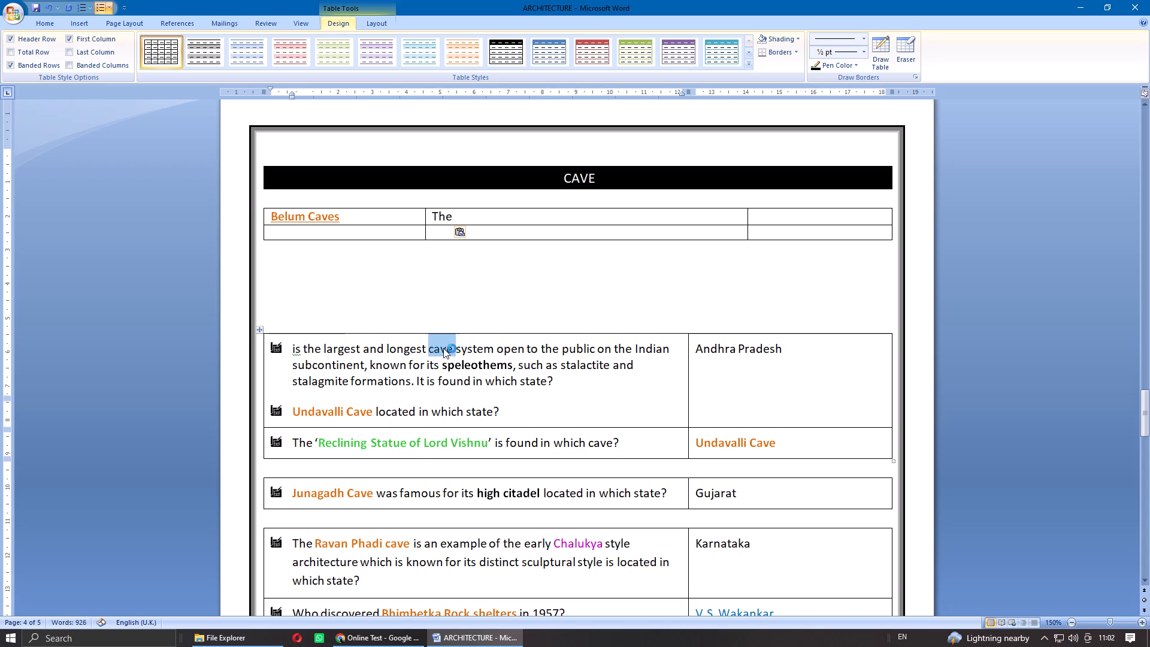
key(ctrl+x)
click(477, 219)
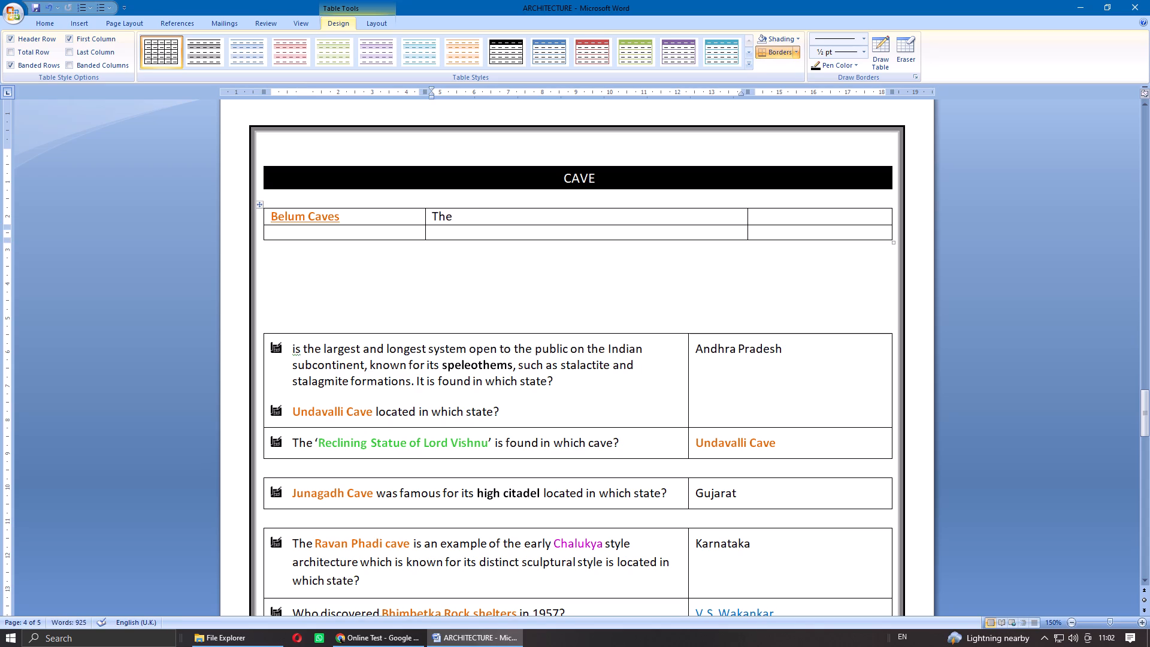
key(ctrl+v)
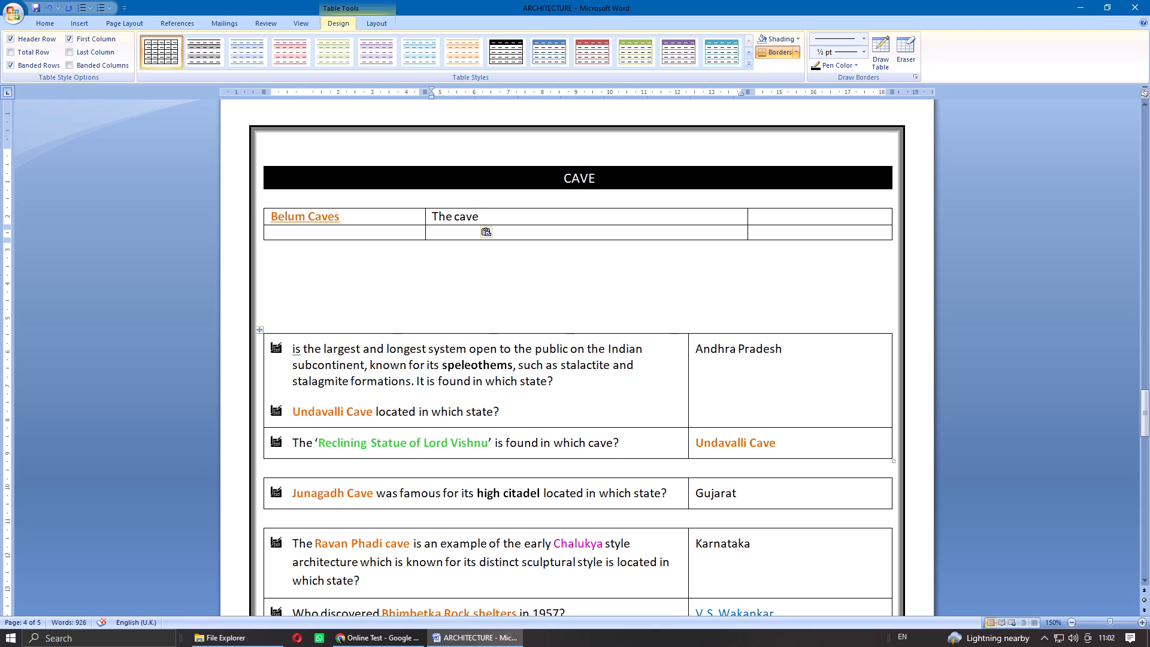
Move "known for its speleothems, such as stalactite and stalagmite formations." after "The cave" in the middle cell, and add "is" before "known".
drag(370, 365, 405, 381)
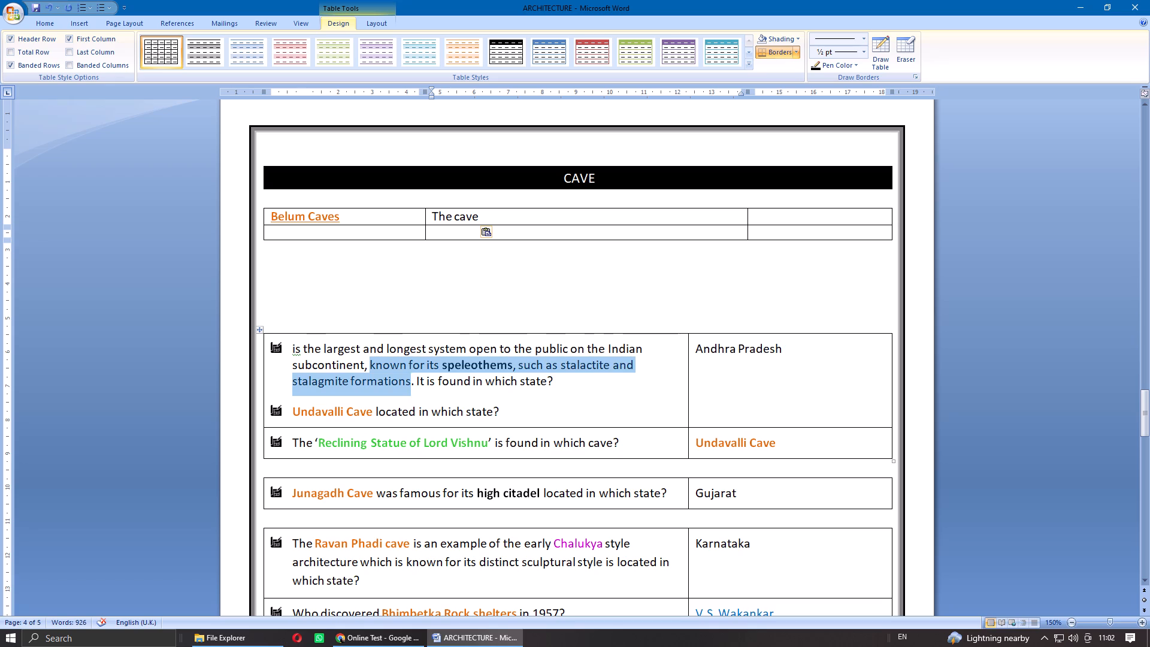
drag(405, 381, 413, 381)
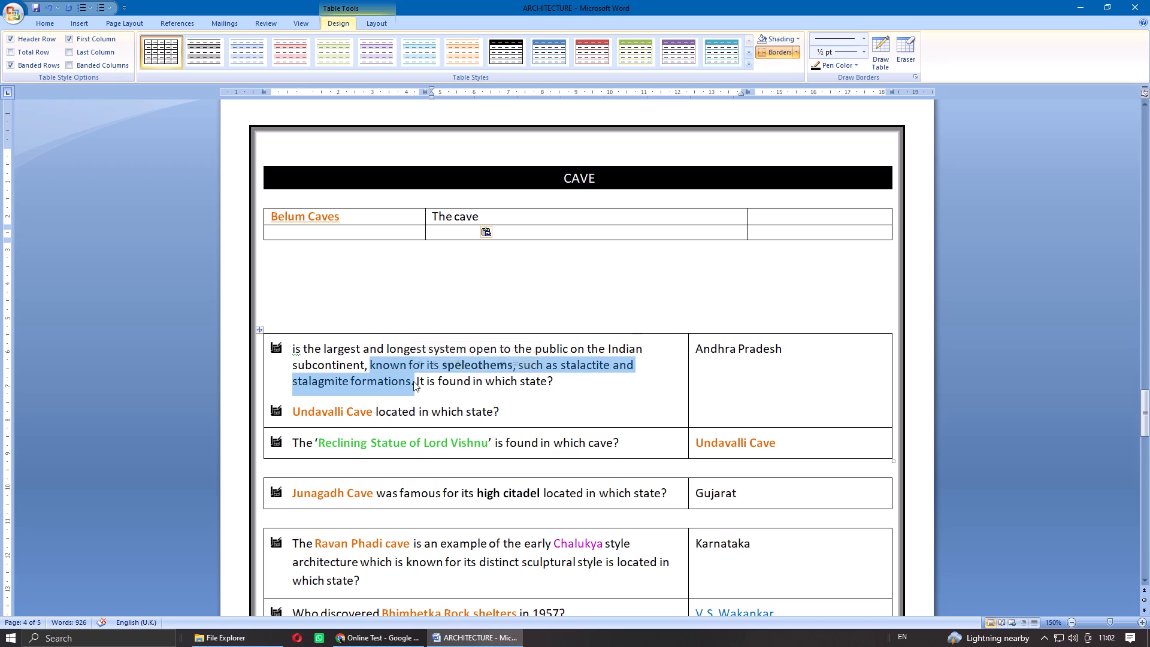
key(ctrl+x)
click(497, 216)
key(ctrl+v)
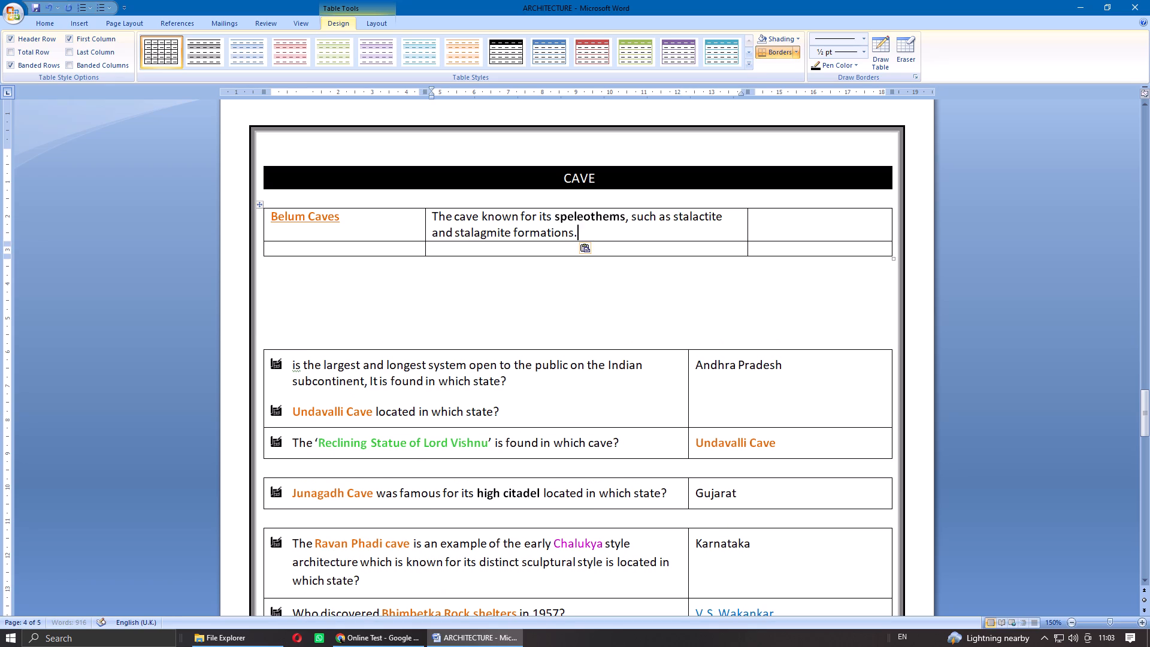
click(479, 221)
key(space)
text(is)
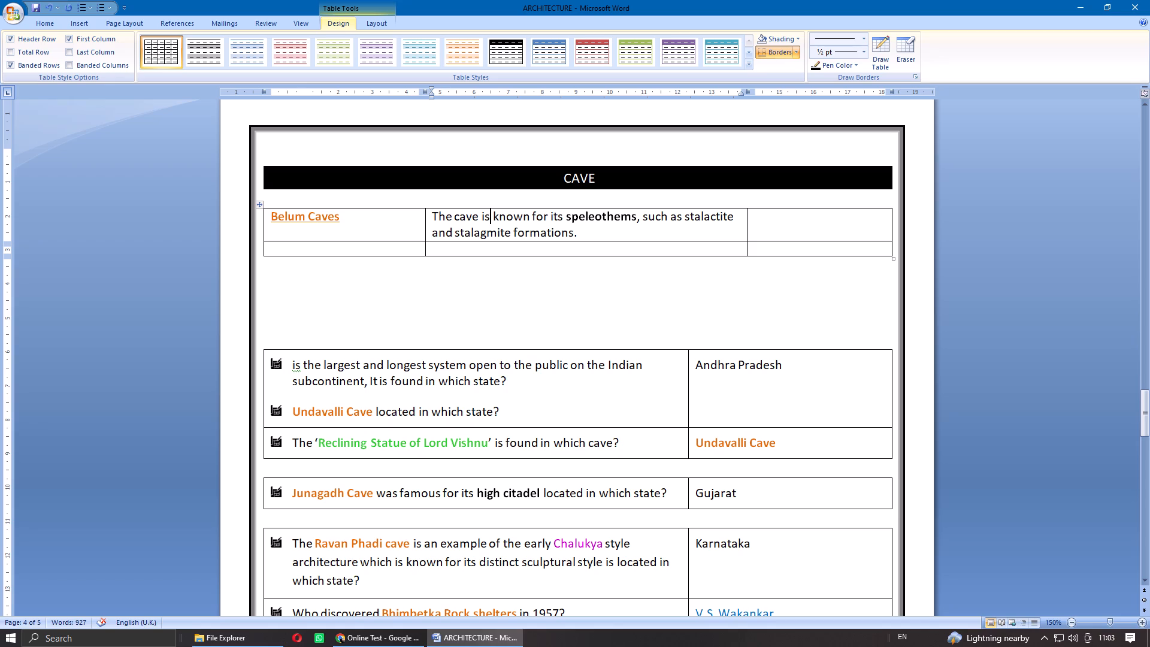
Move "Andhra Pradesh" from the old answer cell into the Belum Caves row's last cell and widen that column slightly.
drag(787, 365, 711, 367)
key(ctrl+x)
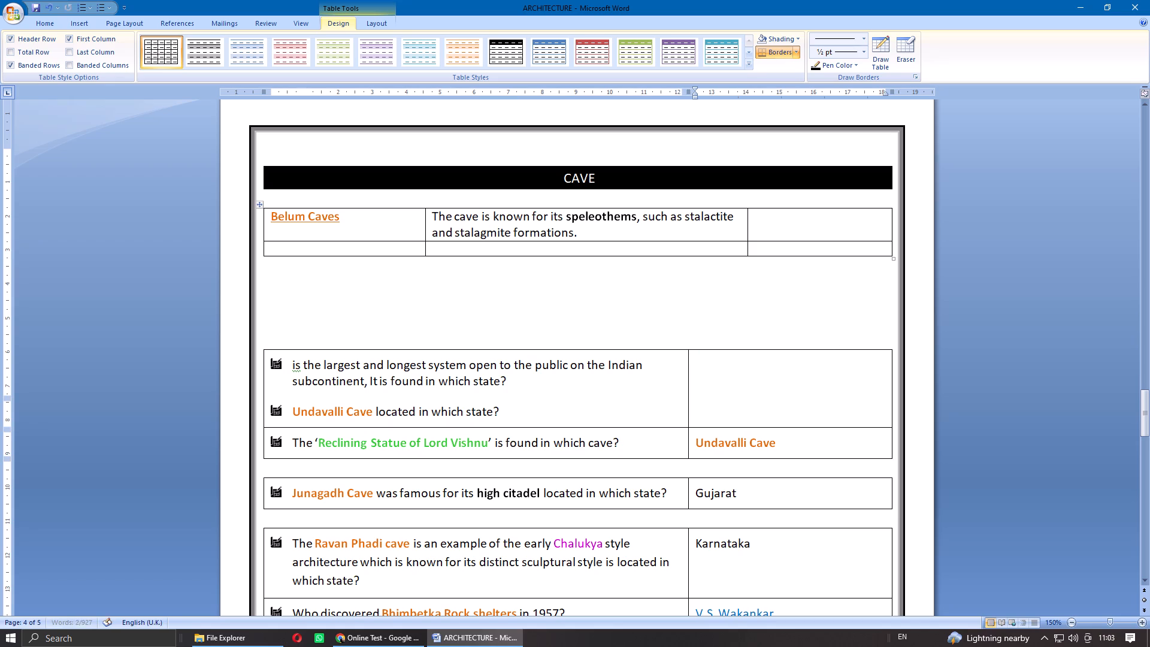
click(775, 221)
key(ctrl+v)
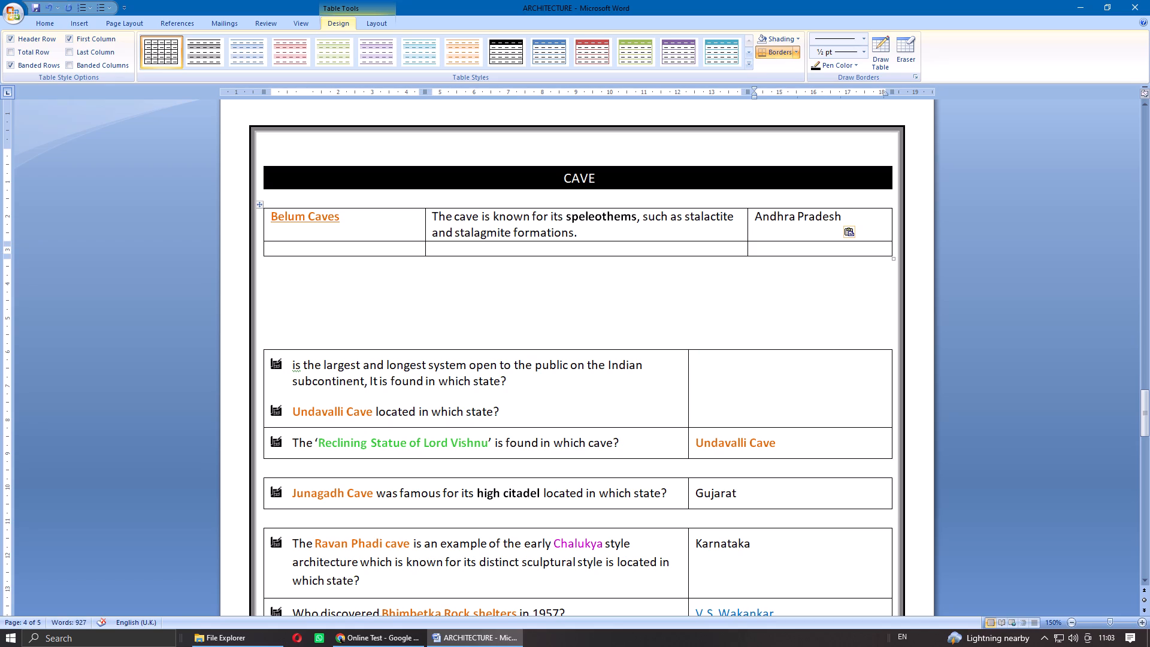
drag(746, 223, 737, 225)
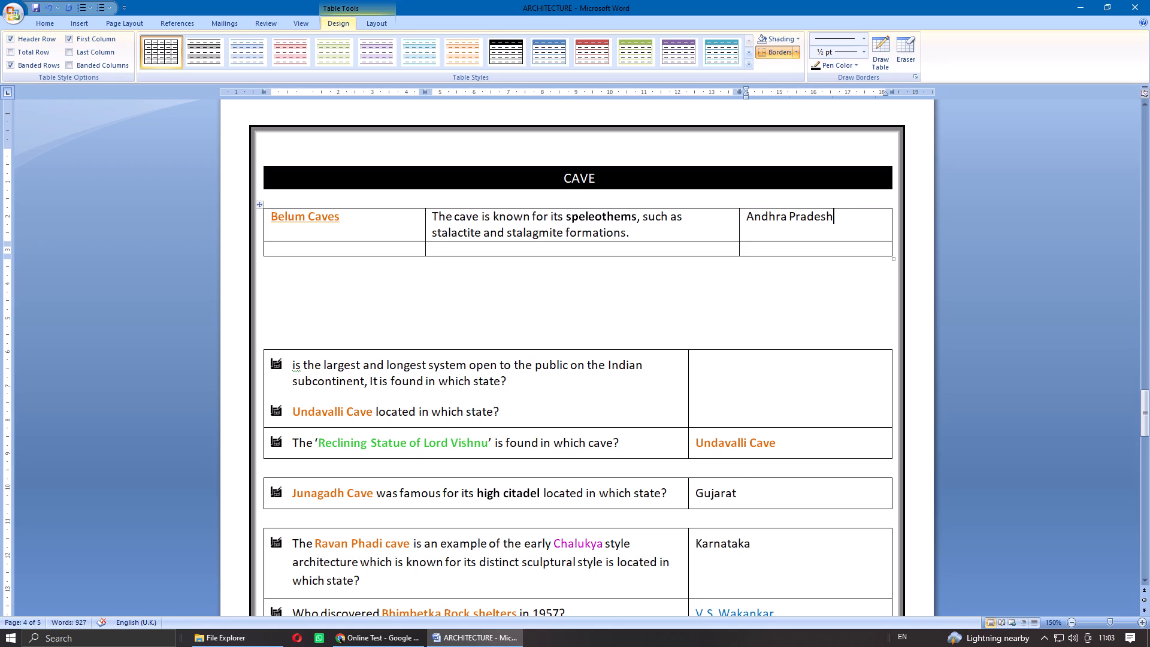
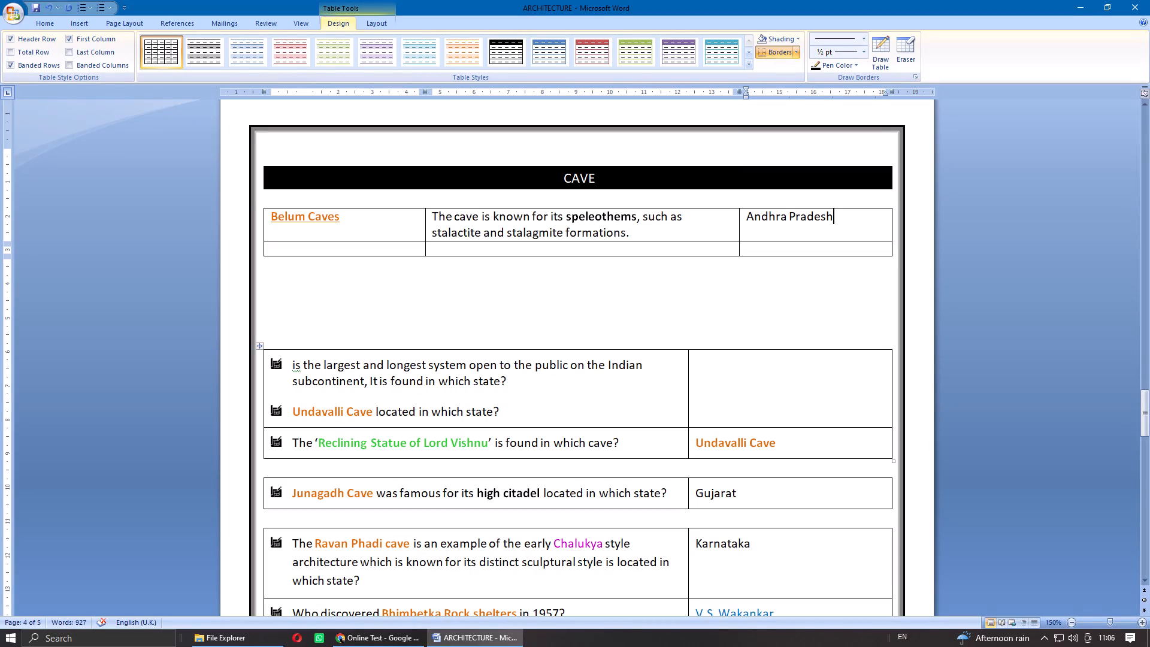
Move the text "Undavalli Cave" from its old question into the first cell of the new table's second row.
drag(293, 412, 362, 411)
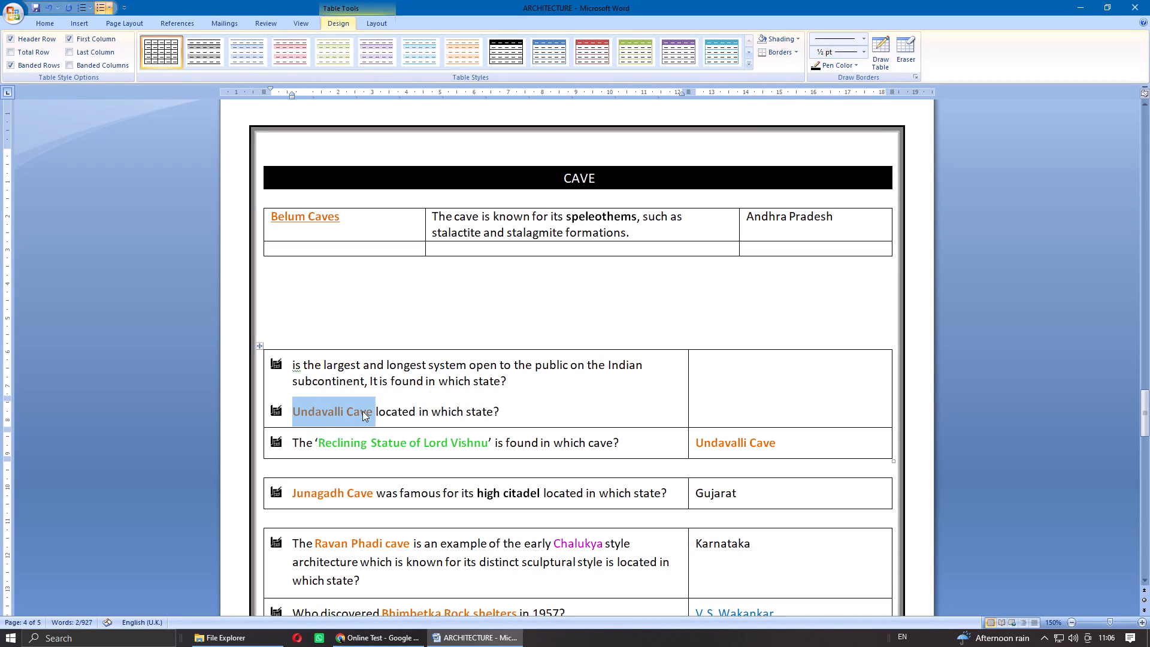
key(ctrl+x)
click(321, 252)
key(ctrl+v)
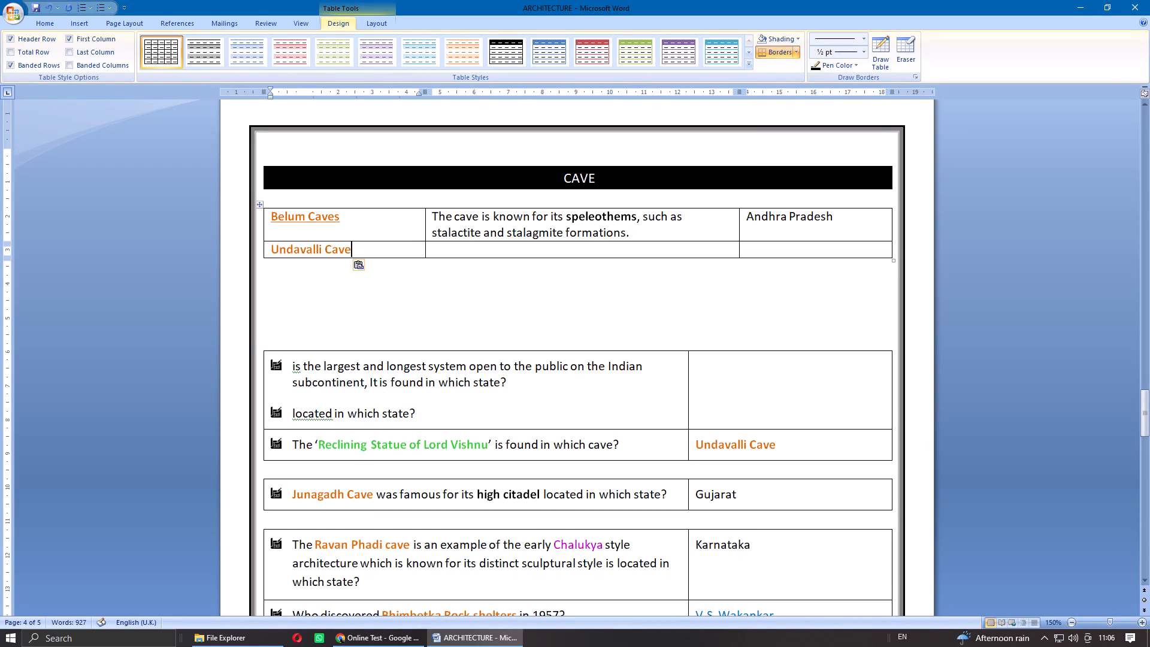
Add an empty third row at the end of the new cave table.
click(796, 233)
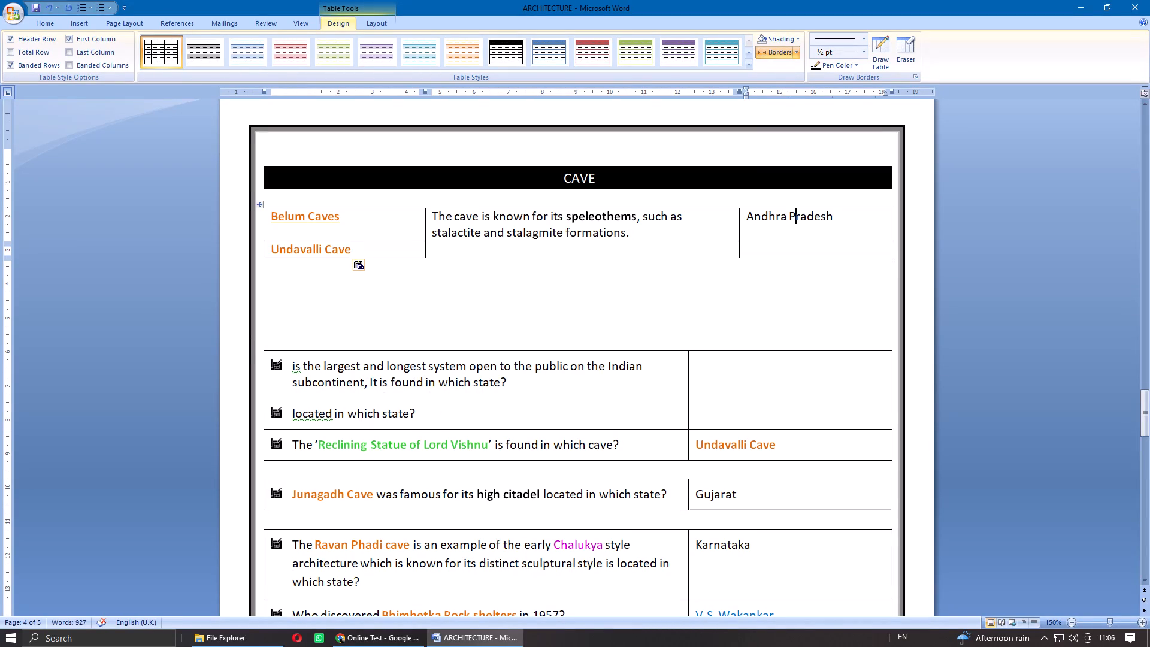
key(Tab)
key(Tab)
key(Tab)
key(Tab)
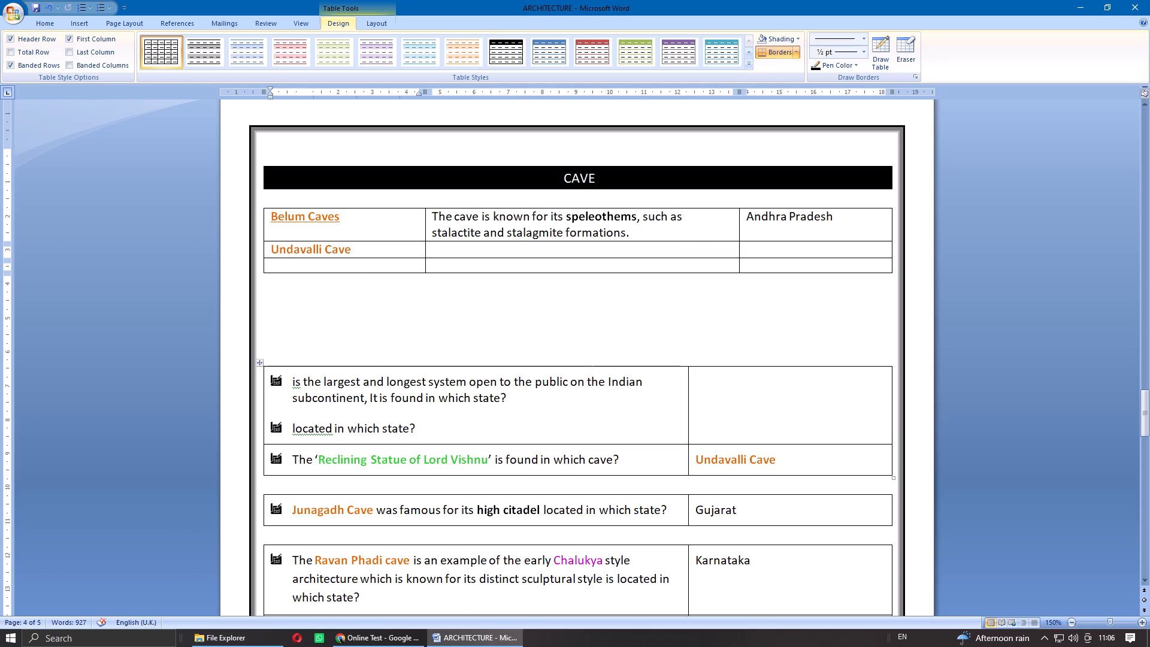
Move "Reclining Statue of Lord Vishnu" from the old question into the middle cell of the Undavalli Cave row.
drag(319, 460, 441, 460)
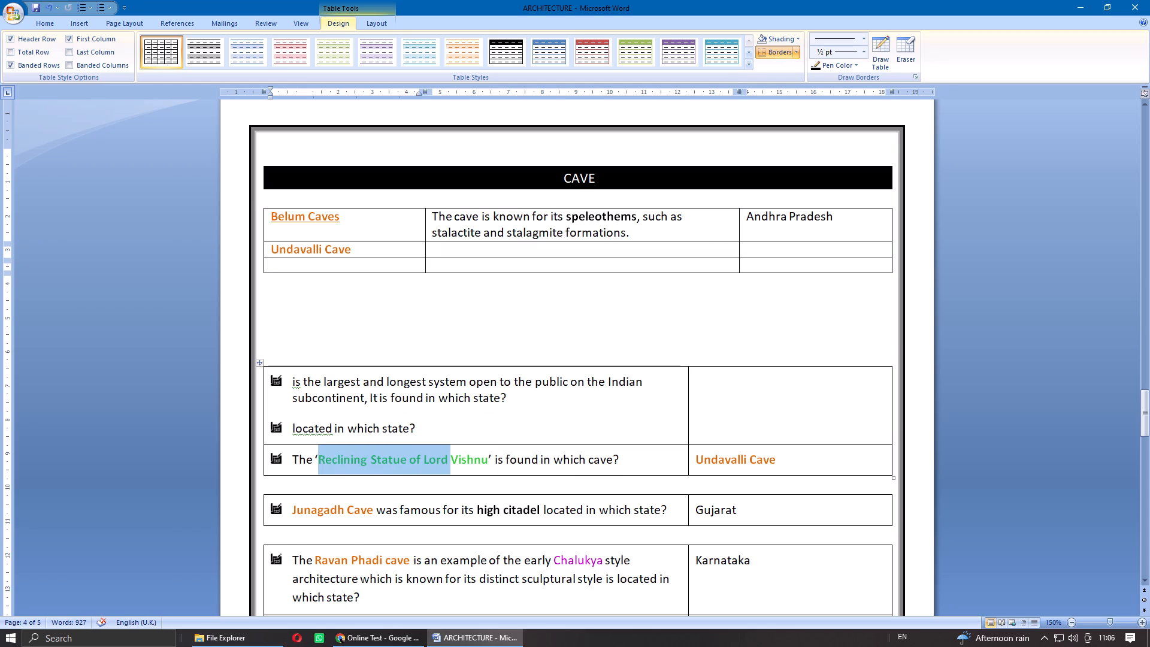
drag(441, 460, 488, 468)
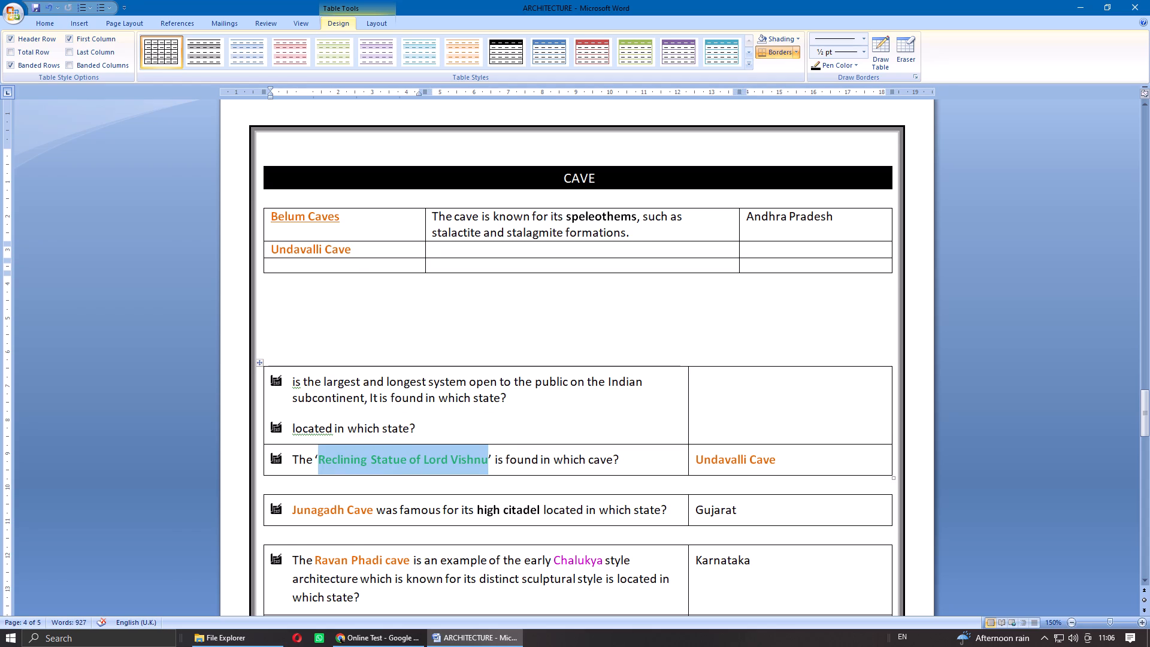
drag(488, 468, 487, 468)
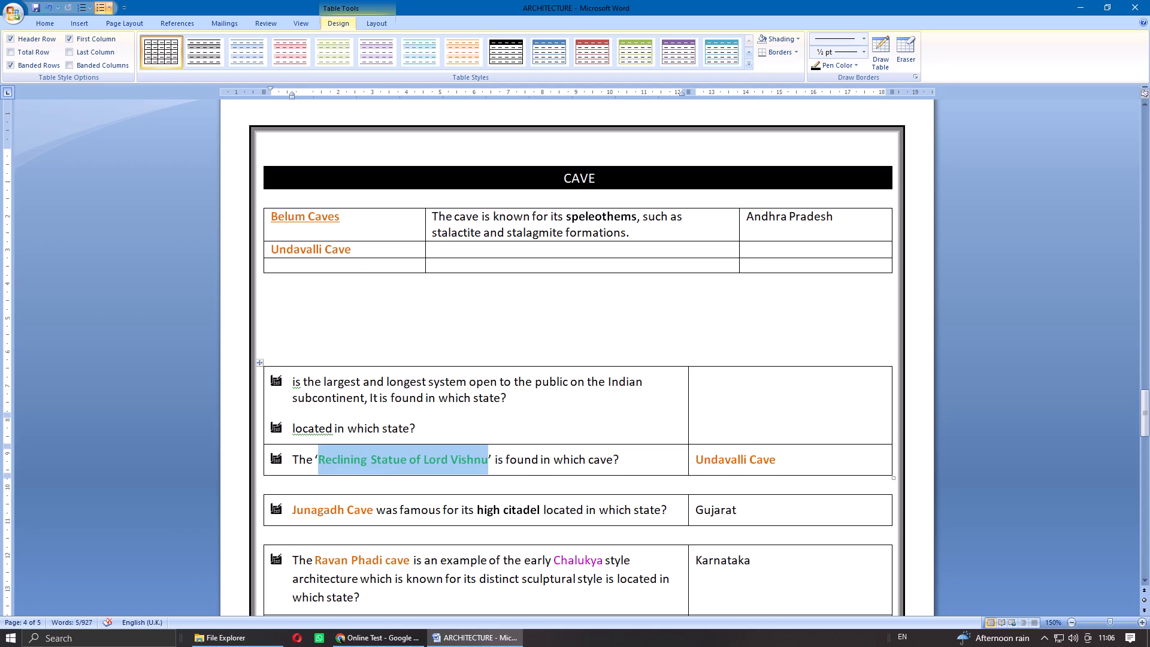
key(ctrl+x)
click(487, 253)
key(ctrl+v)
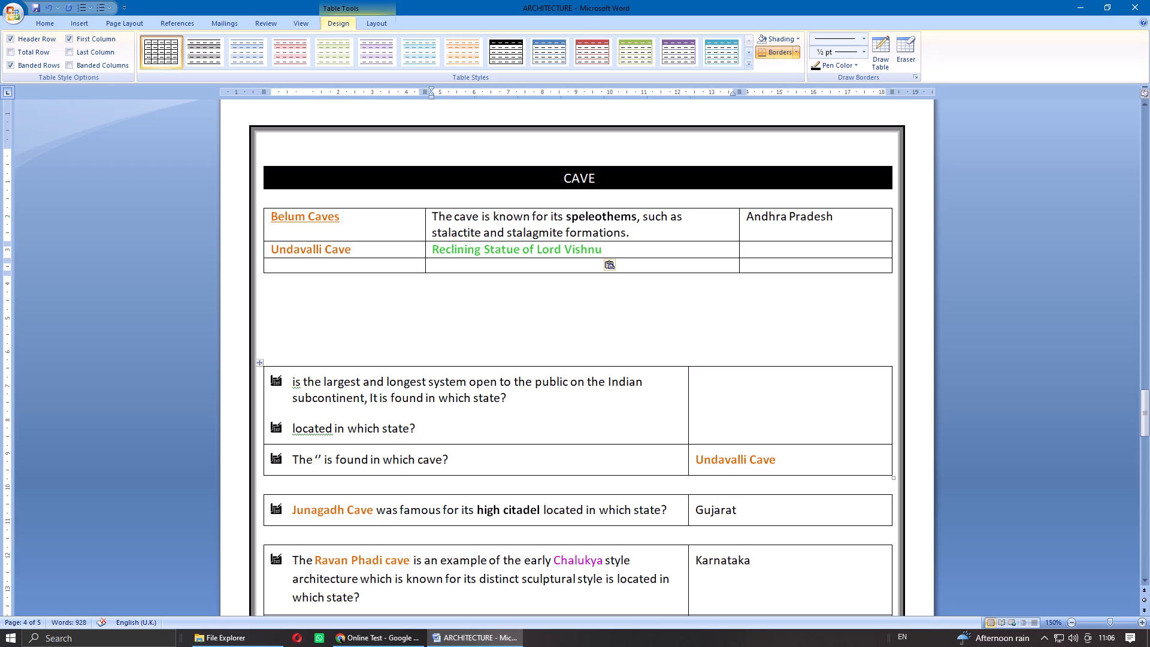
Merge the cells of the old Belum and Undavalli question table and delete that table.
drag(567, 403, 714, 447)
right_click(714, 447)
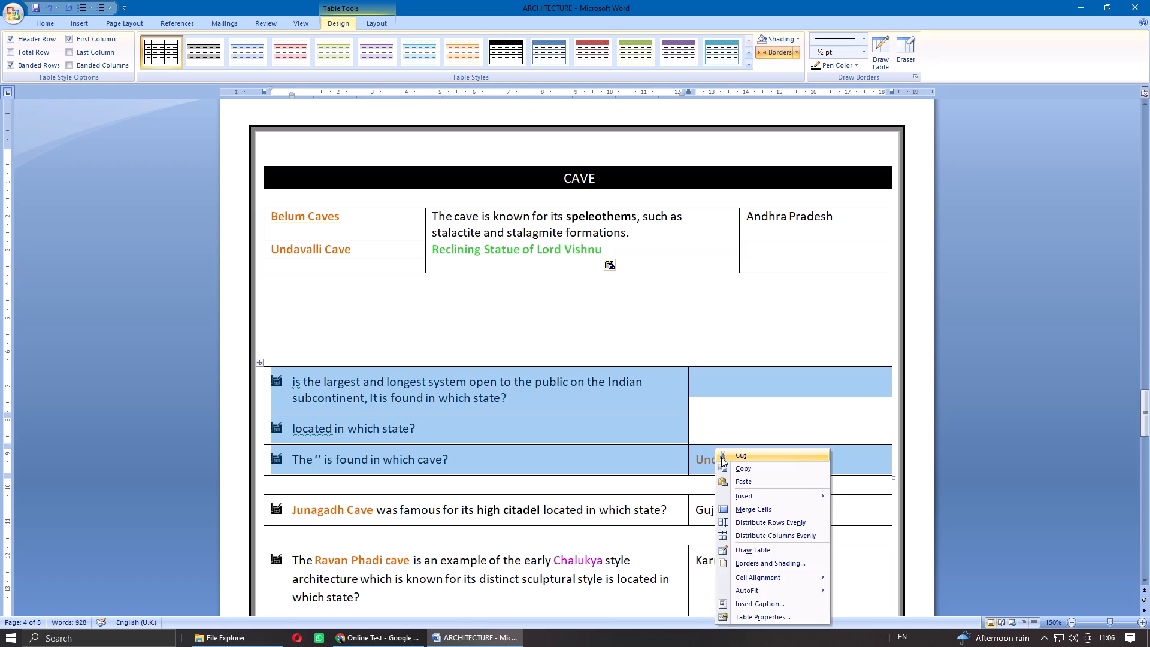
click(767, 507)
click(600, 418)
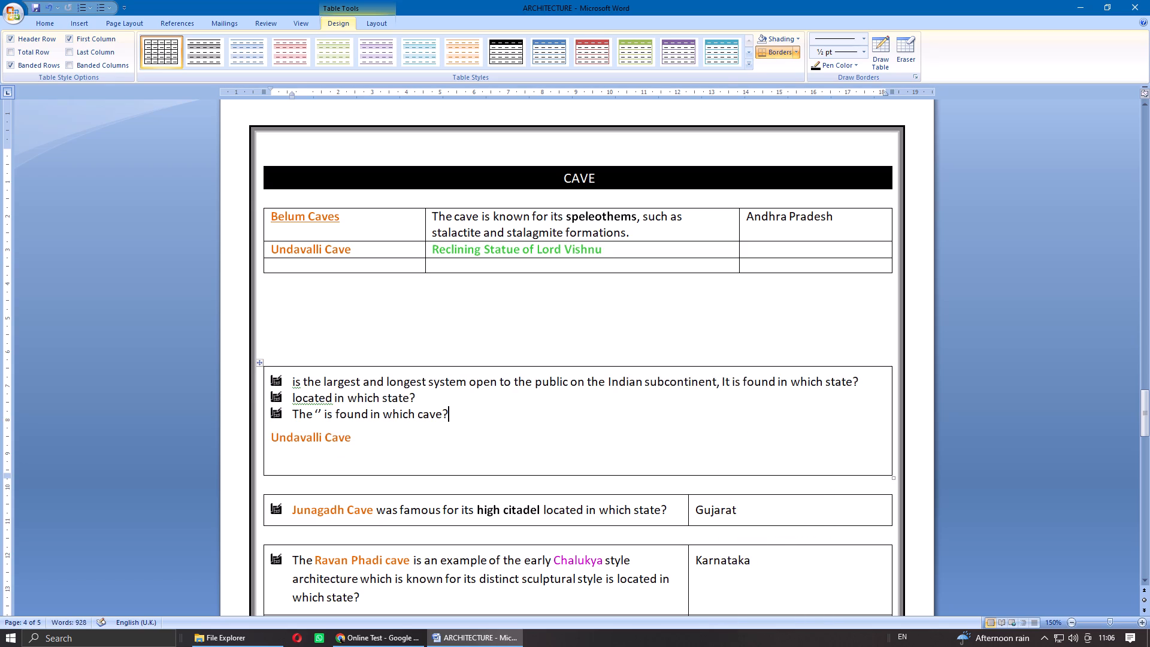
right_click(600, 418)
click(665, 290)
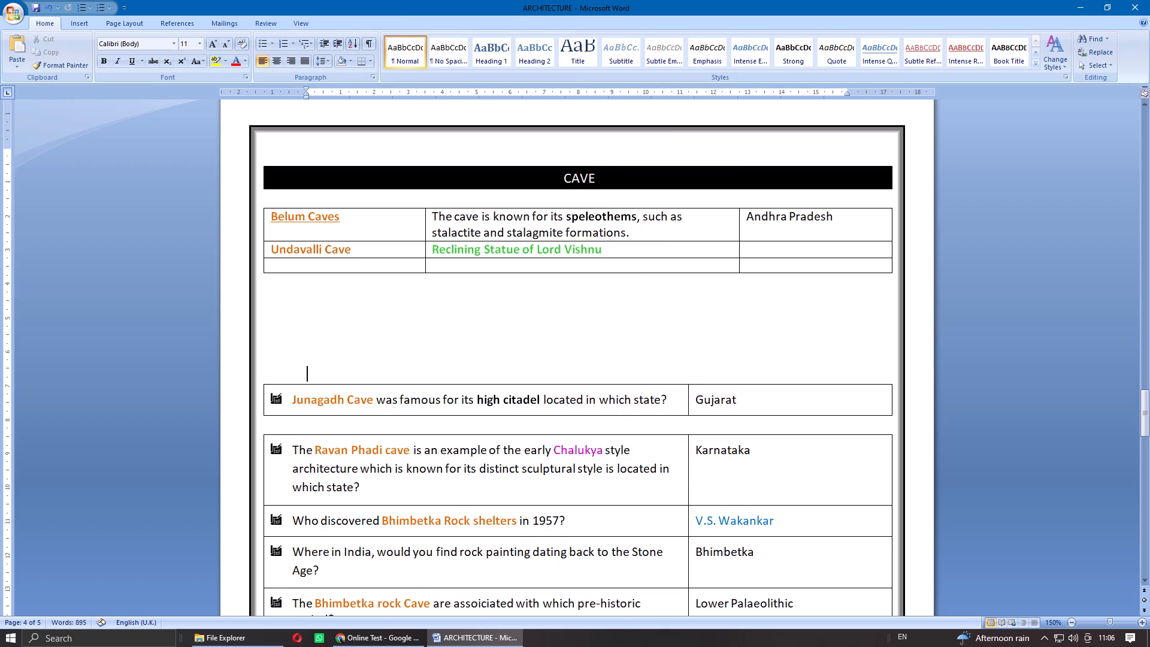
Move "Gujarat" from the old Junagadh answer cell into the last cell of the new table's third row.
scroll(641, 373, down, 1)
scroll(612, 344, up, 1)
drag(747, 400, 695, 407)
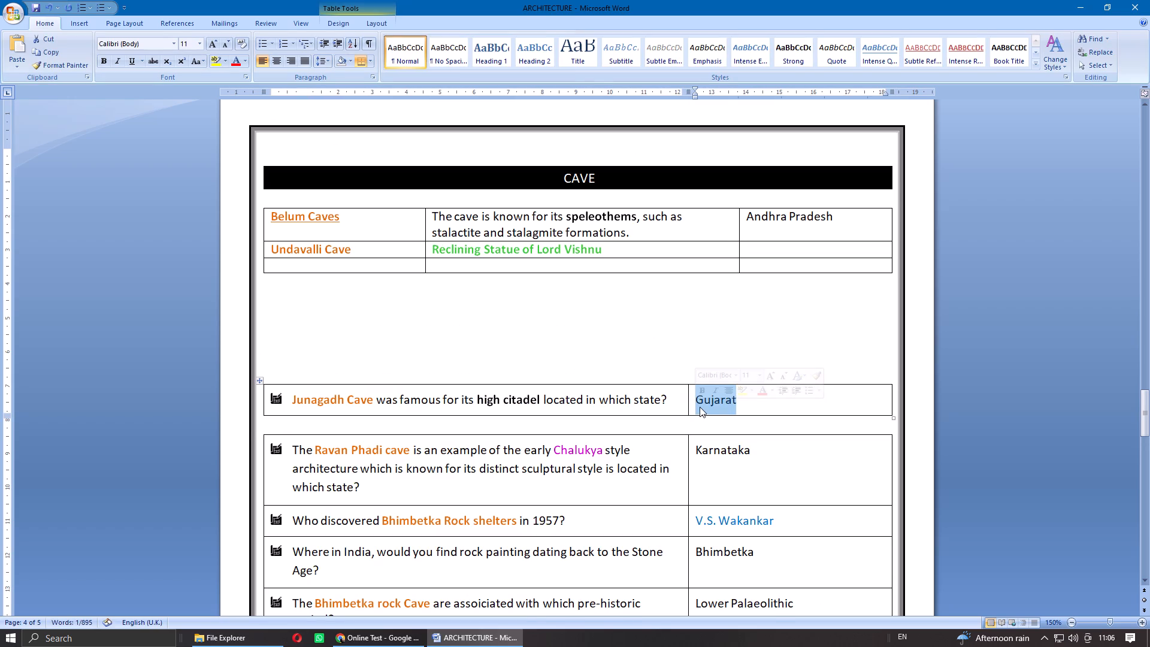
key(ctrl+x)
click(768, 264)
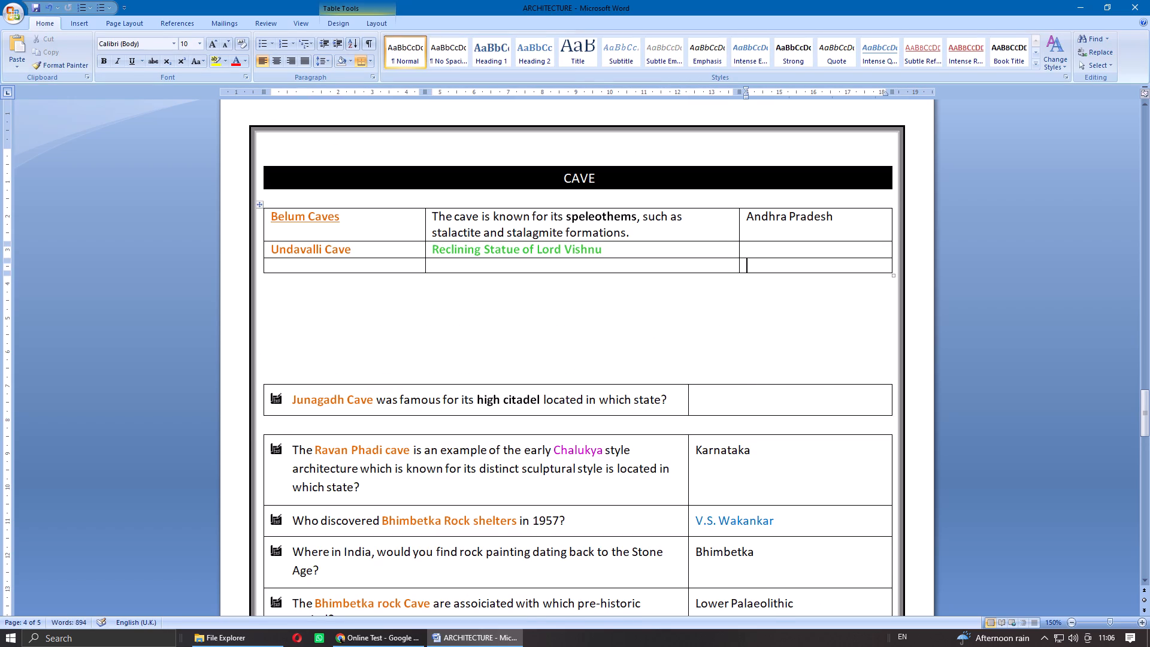
key(ctrl+v)
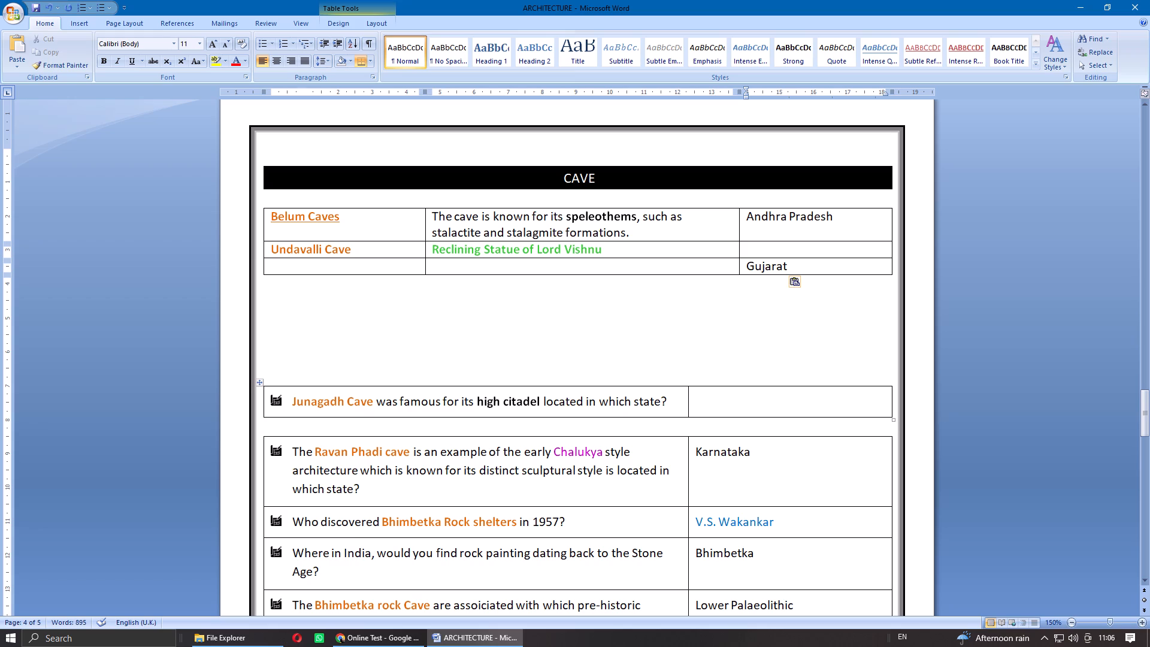
Move the text "Junagadh Cave" from its old question into the first cell of the Gujarat row.
drag(292, 404, 365, 404)
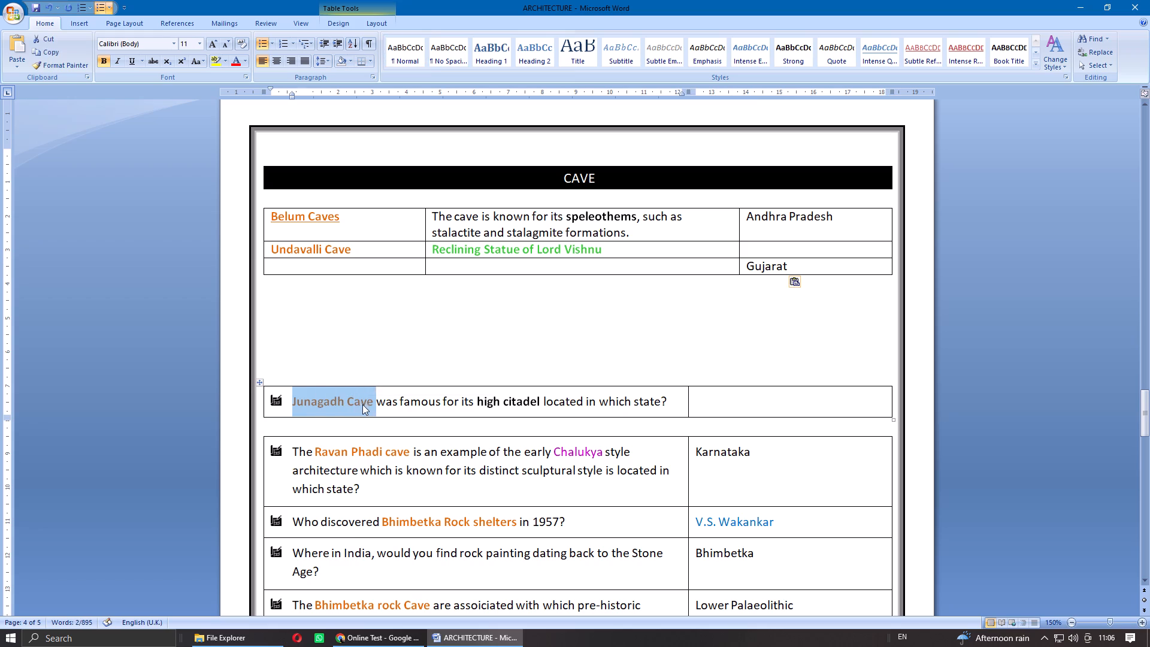
key(ctrl+x)
click(346, 276)
key(ctrl+v)
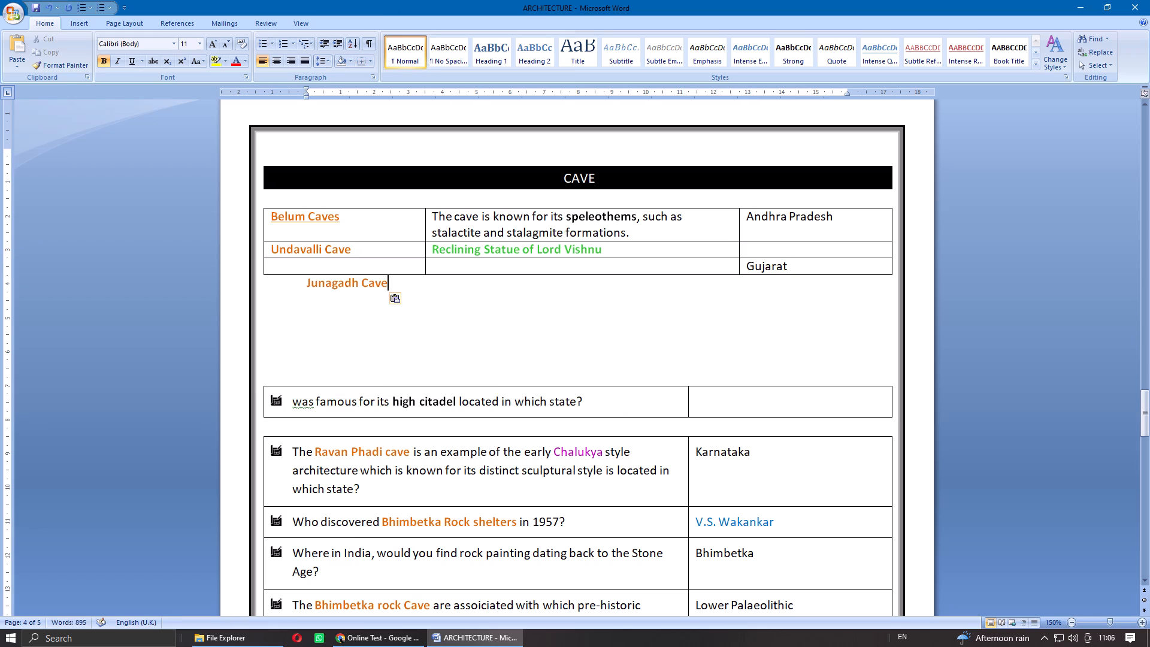
key(ctrl+z)
click(344, 269)
key(ctrl+v)
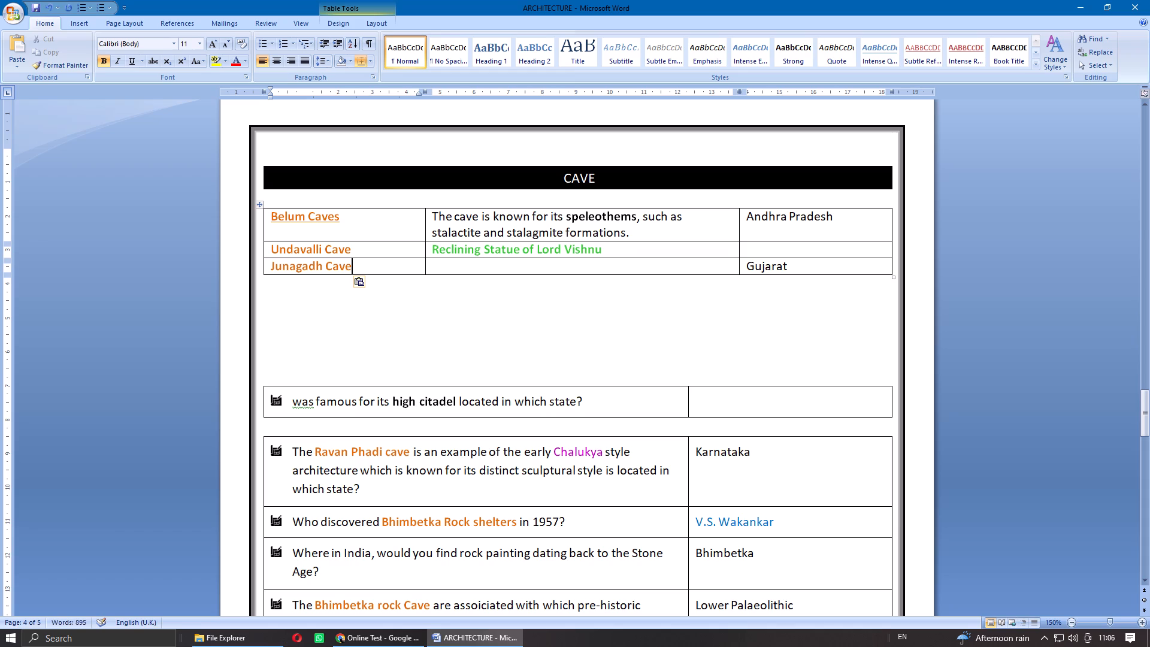
Move "famous for its high citadel" into the middle cell of the Junagadh Cave row and put "The cave is" before it.
click(491, 268)
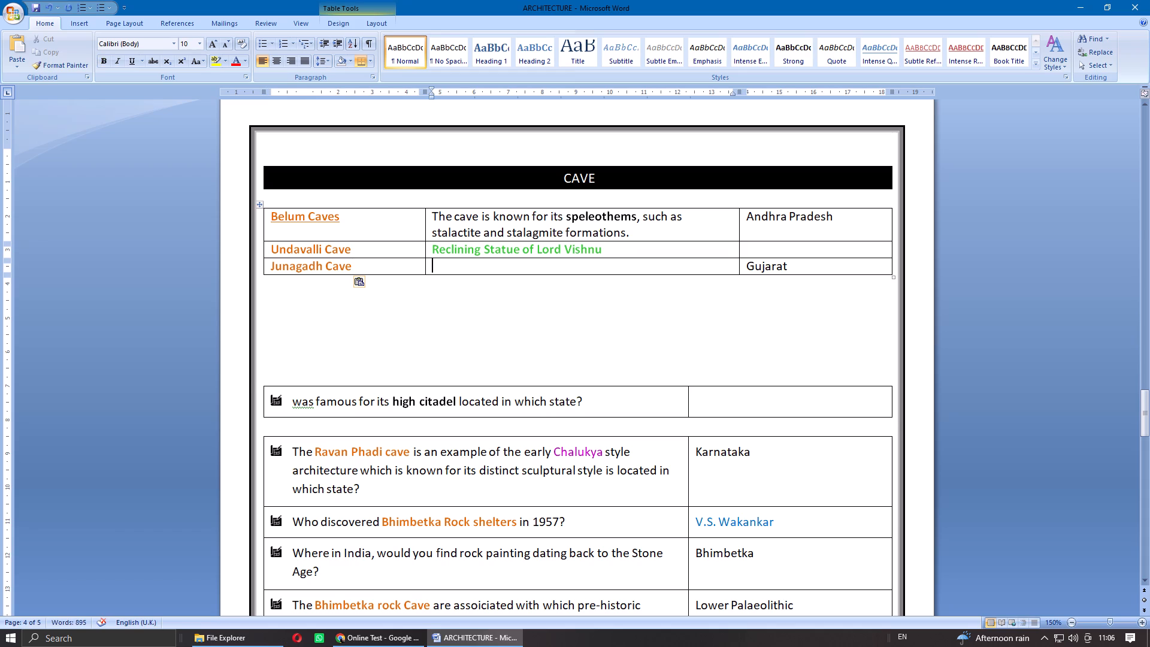
drag(317, 401, 437, 401)
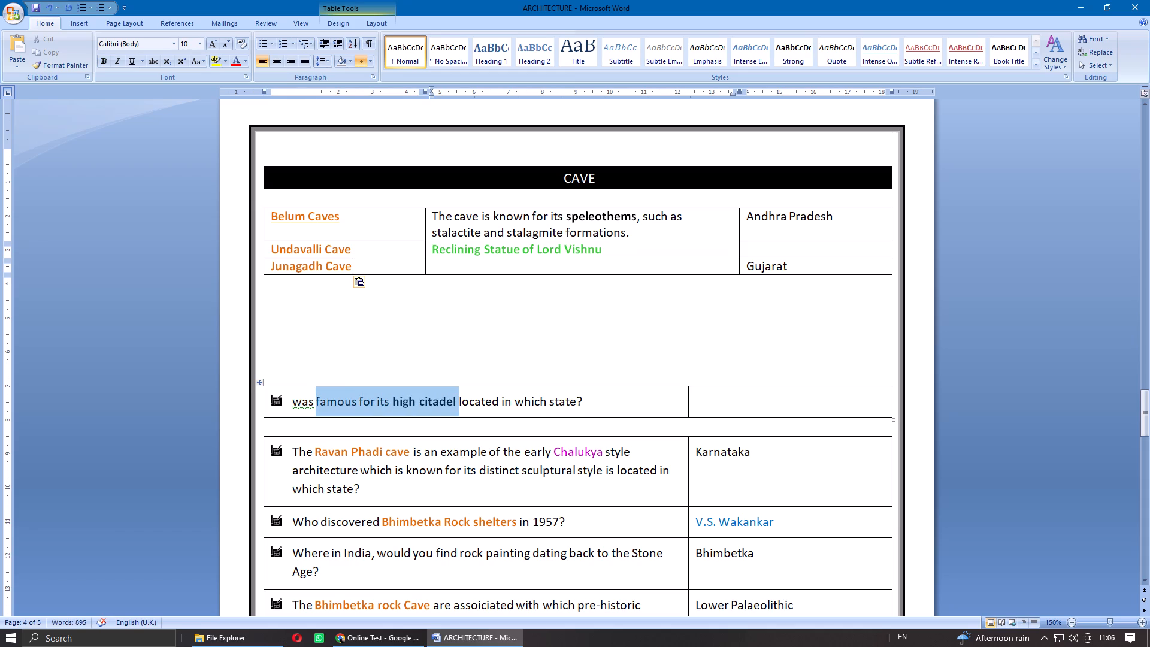
drag(437, 401, 456, 404)
key(ctrl+x)
click(507, 265)
key(ctrl+v)
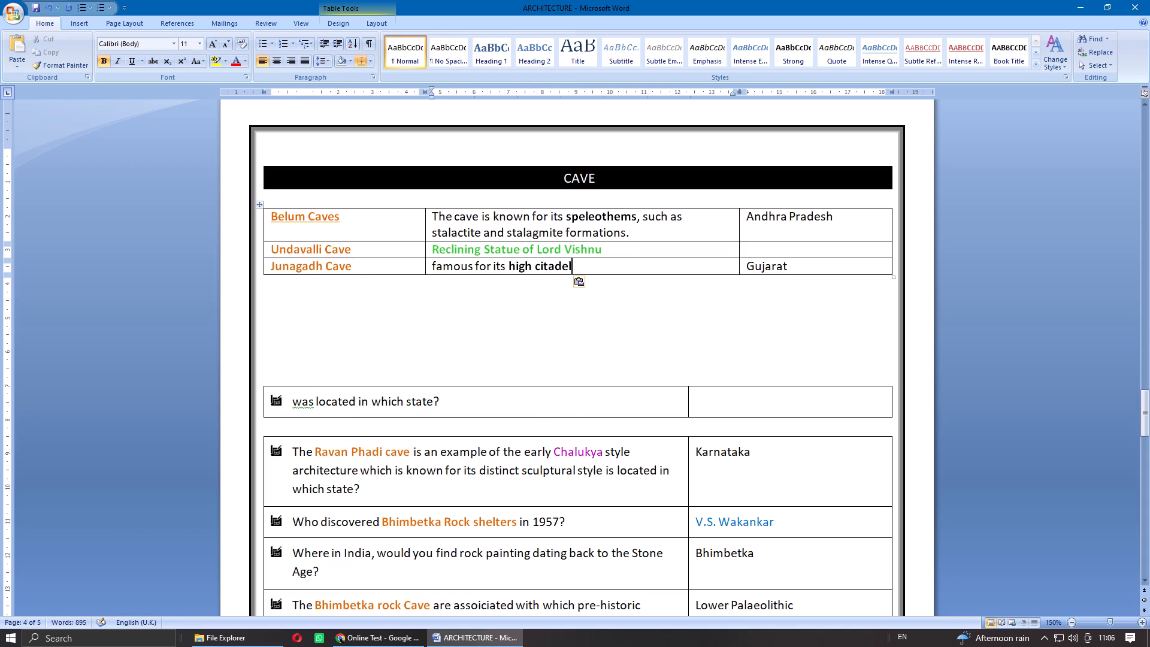
click(433, 269)
text(The cave is)
key(space)
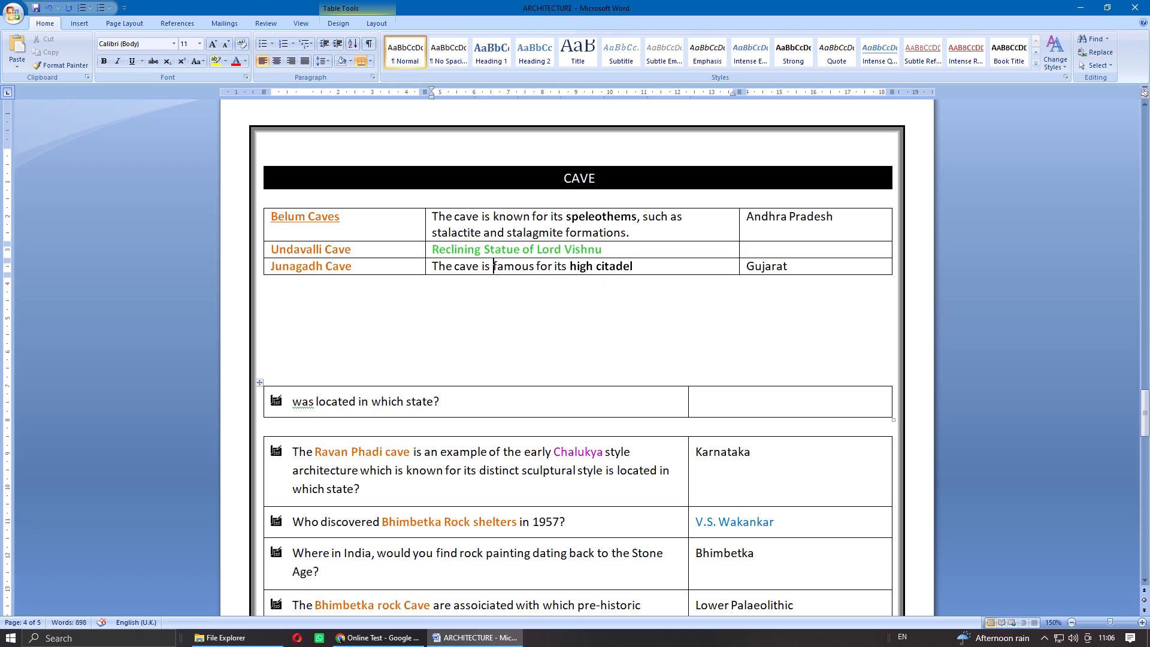
Move "Ravan Phadi cave" from its old question into the first cell of a new row added below Junagadh Cave.
scroll(601, 410, down, 2)
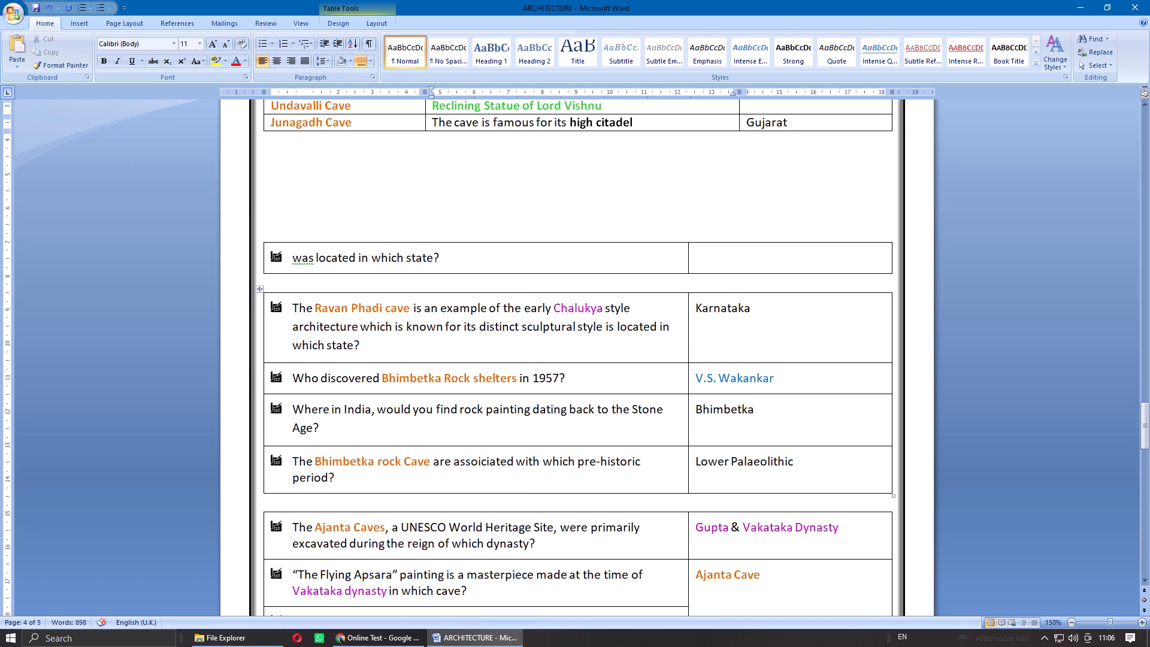
drag(316, 308, 413, 313)
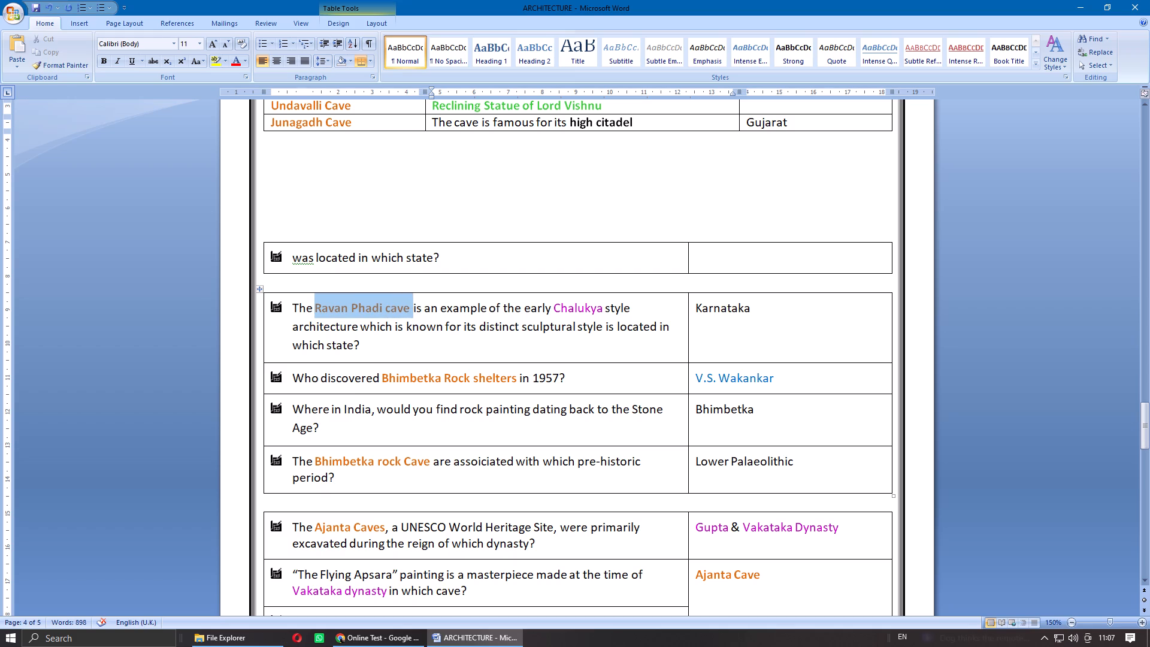
drag(413, 313, 410, 313)
key(ctrl+x)
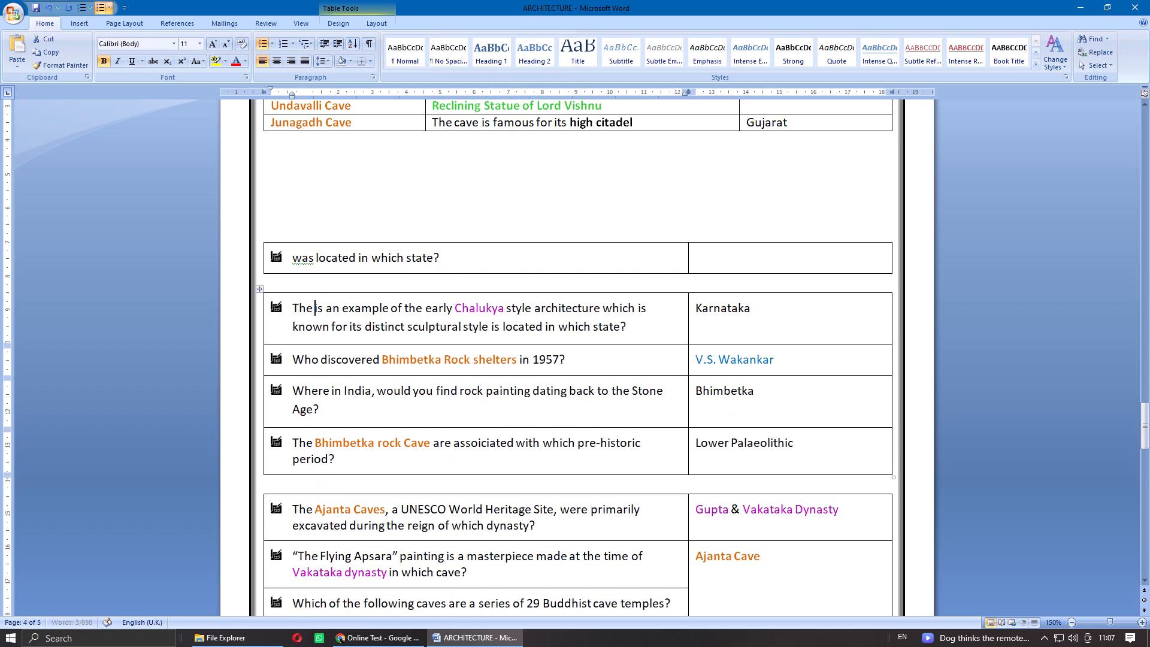
click(826, 123)
key(Tab)
key(ctrl+v)
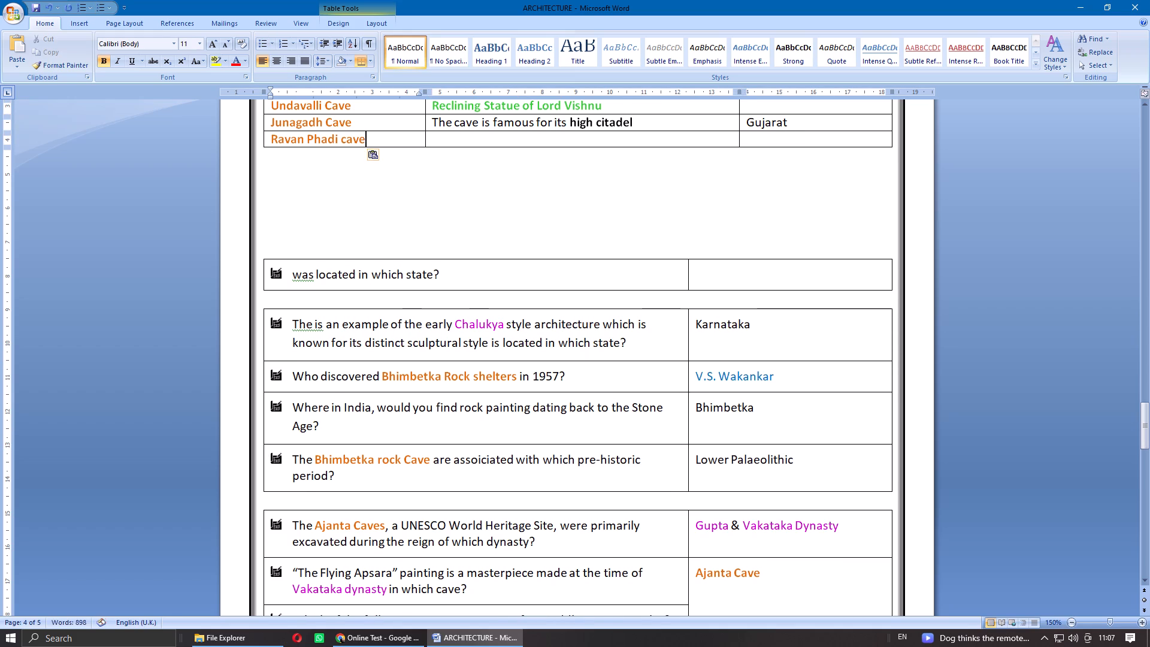
Move "Karnataka" from the old answer cell into the last cell of the Ravan Phadi cave row.
drag(696, 326, 750, 325)
drag(763, 325, 695, 326)
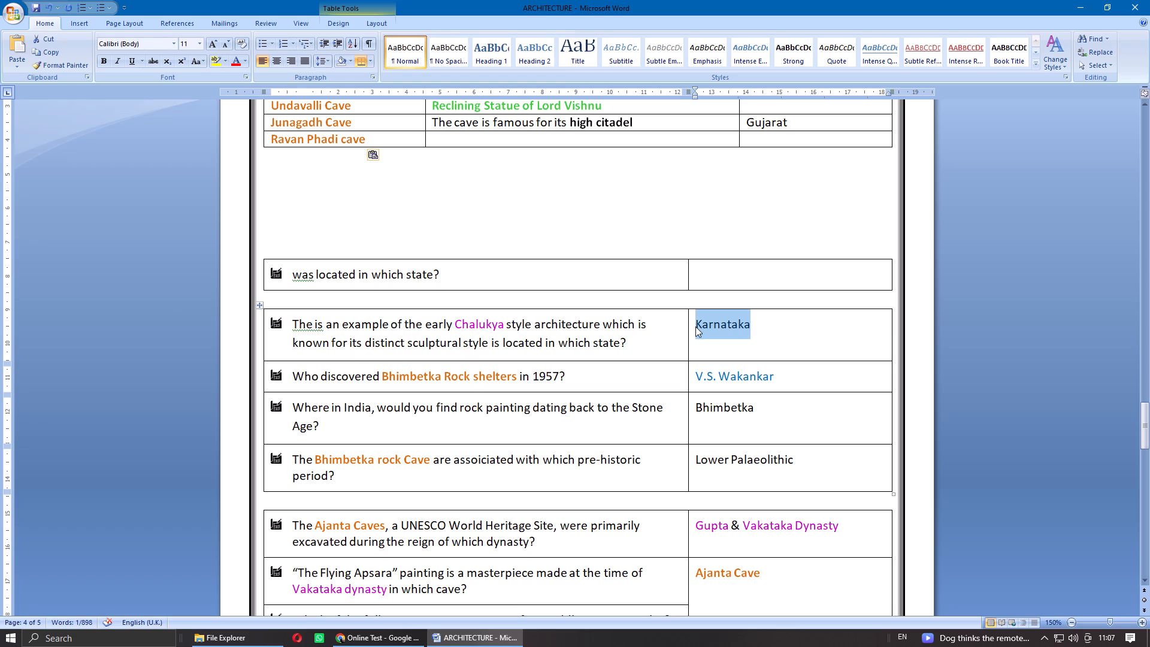
key(ctrl+x)
click(798, 147)
click(792, 141)
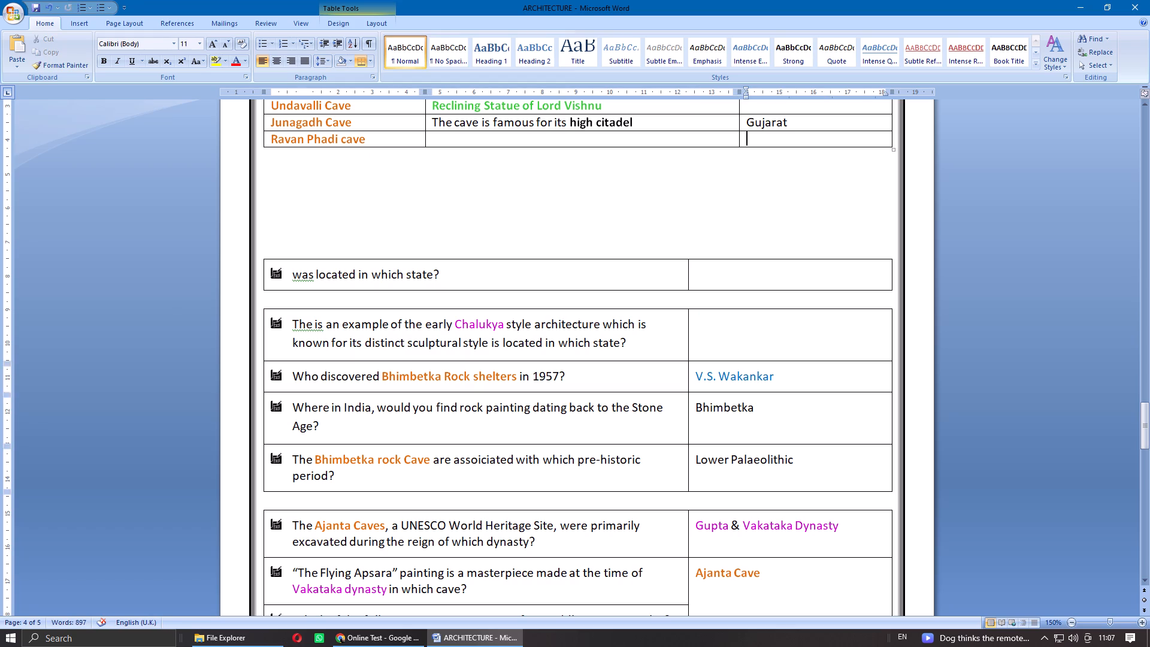
key(ctrl+v)
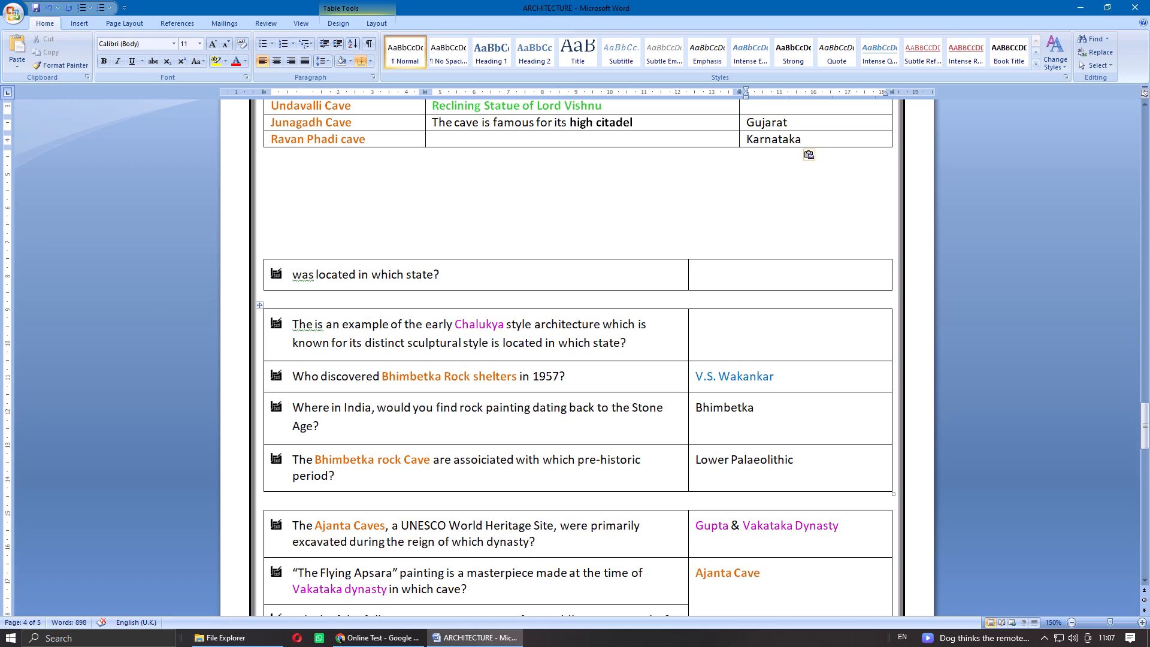
Capitalise "an" in the old question and move "An example of the early Chalukya style architecture" into the Ravan Phadi row's middle cell.
scroll(530, 344, up, 1)
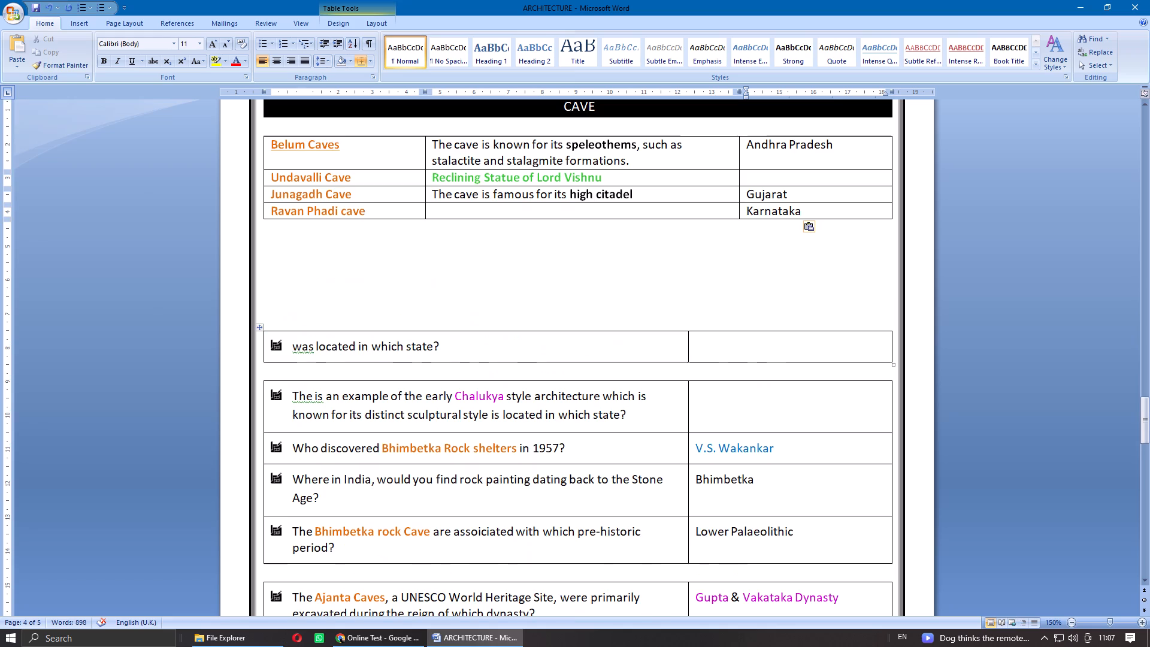
click(331, 397)
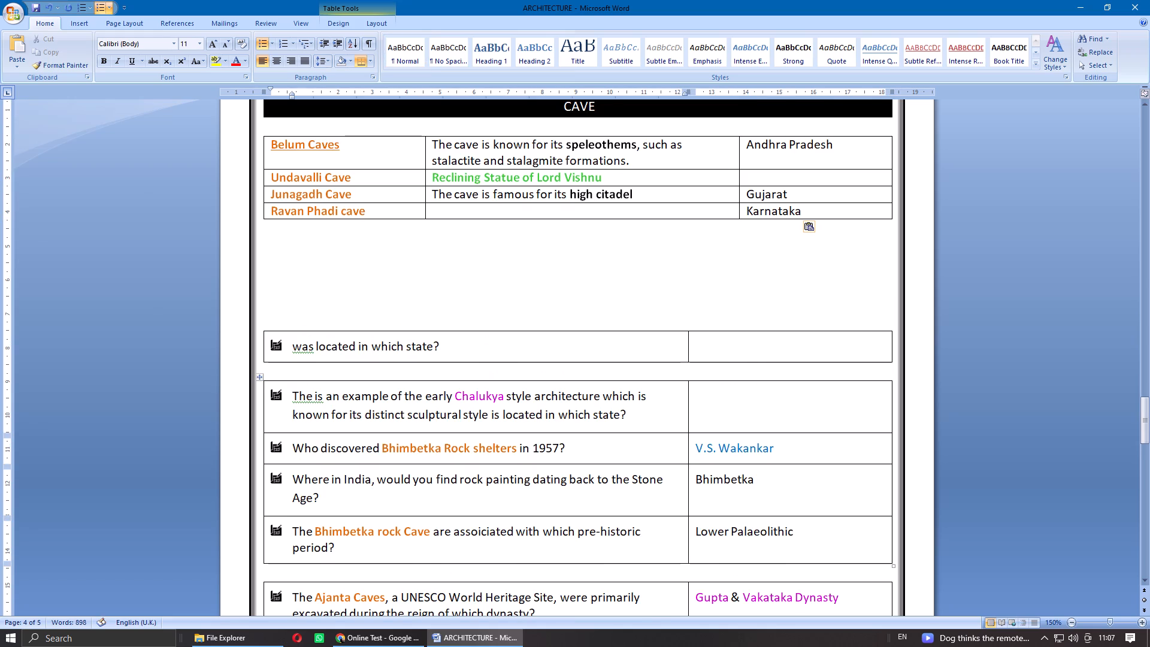
key(BackSpace)
key(shift+a)
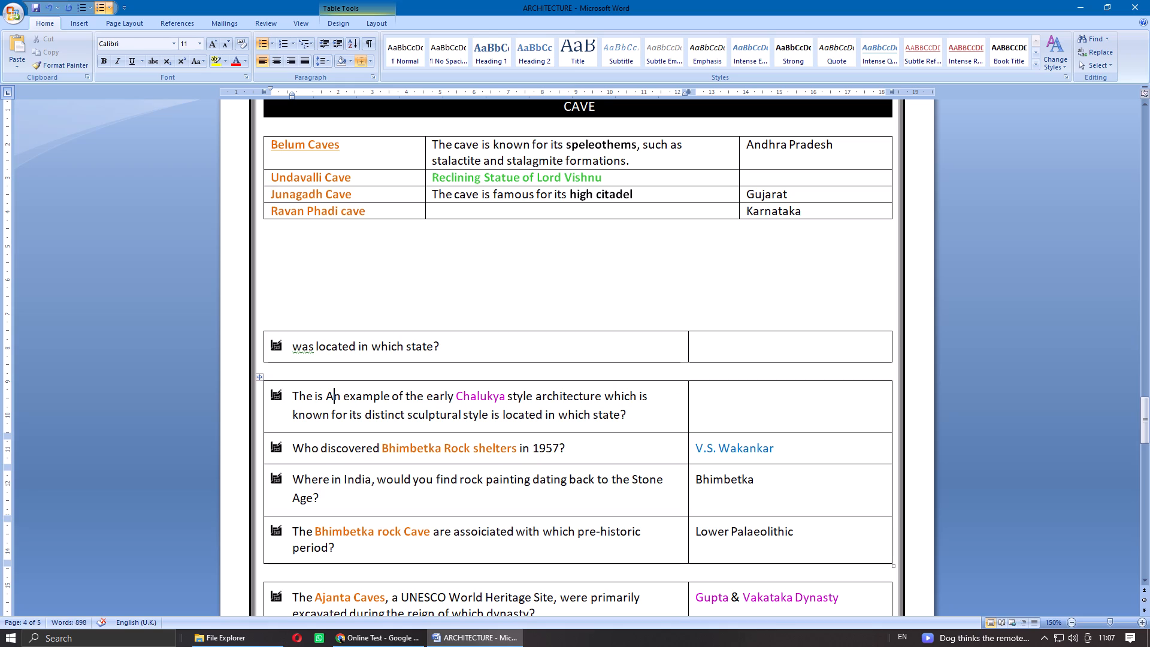
drag(328, 398, 575, 397)
key(ctrl+x)
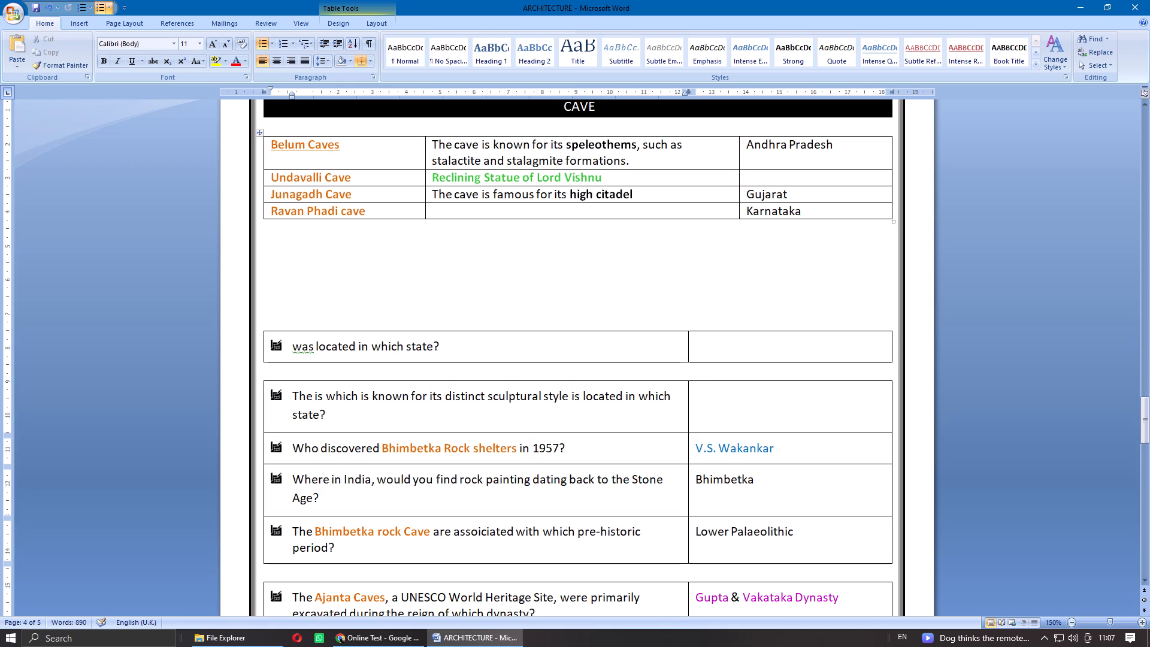
click(480, 212)
key(ctrl+v)
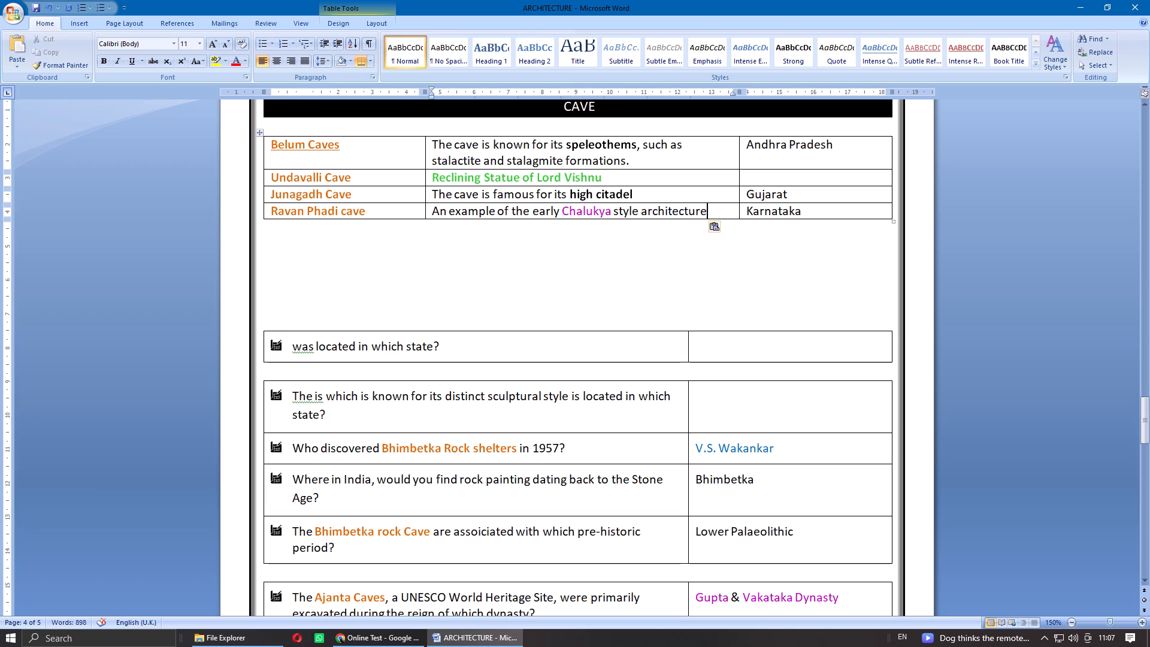
Reword the start of the Ravan Phadi cave description as "The cave is an example".
click(440, 210)
key(BackSpace)
key(a)
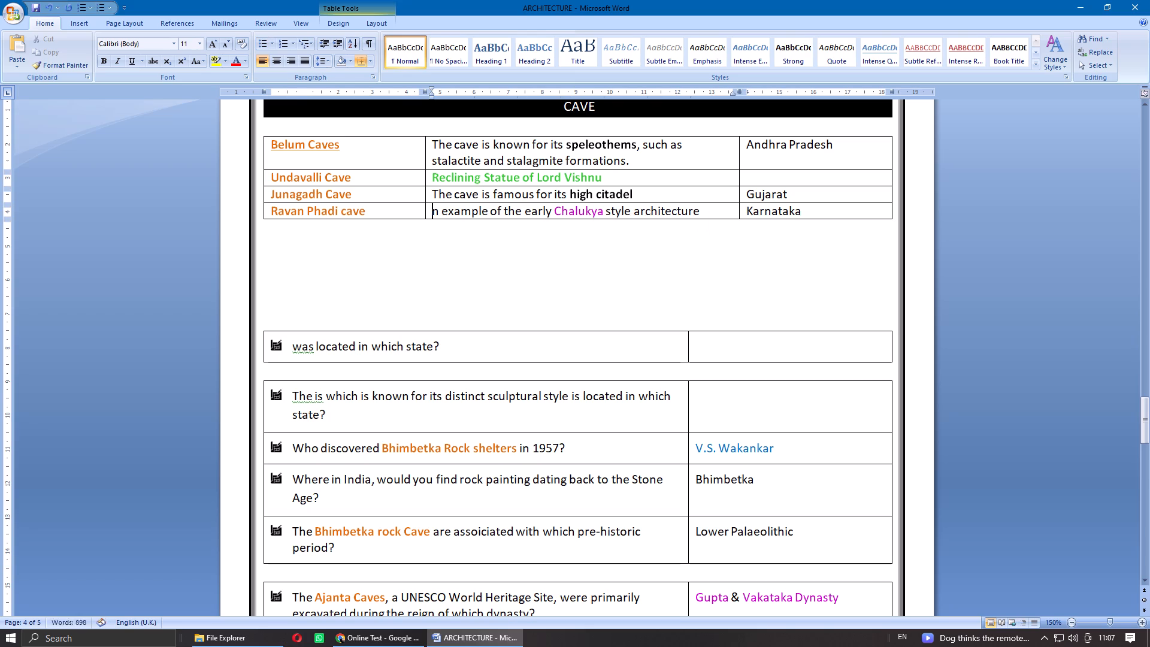
key(Left)
text(The c)
text(ave is)
key(space)
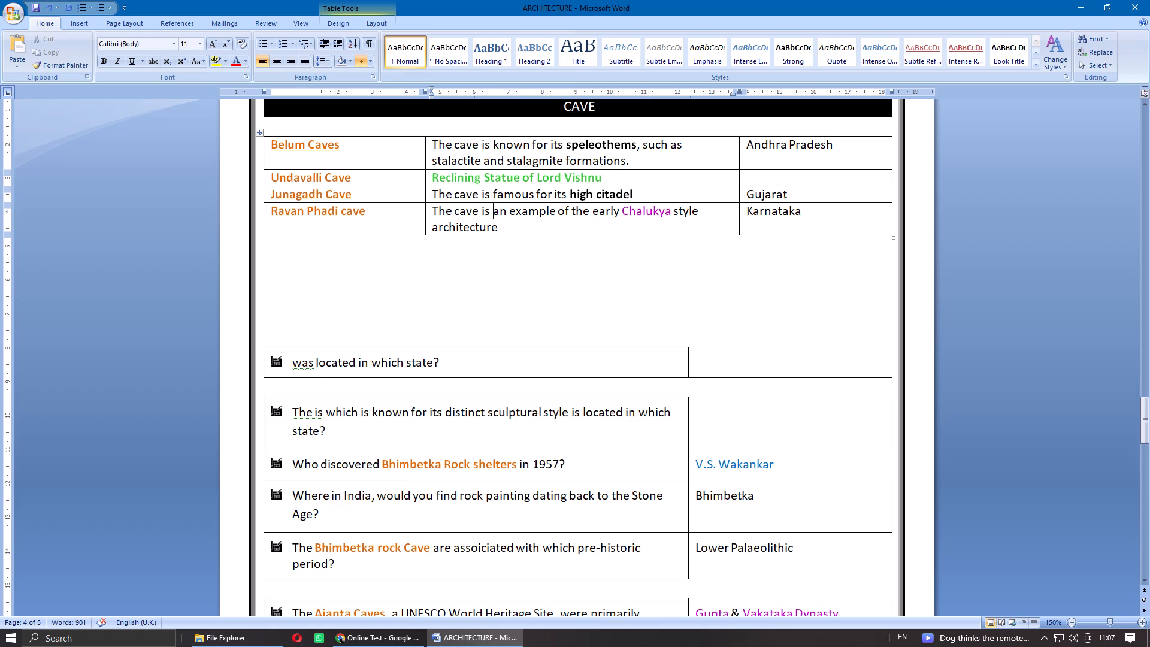
Delete the leftover question rows "was located in which state?" and the one about the distinct sculptural style.
right_click(533, 367)
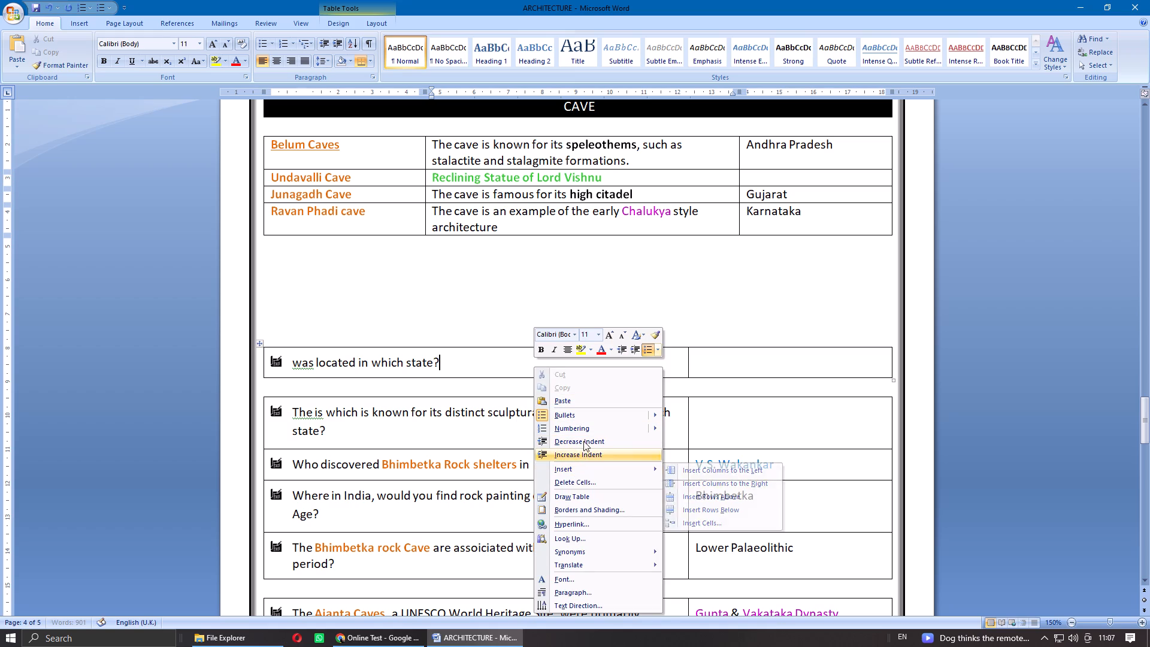
click(580, 479)
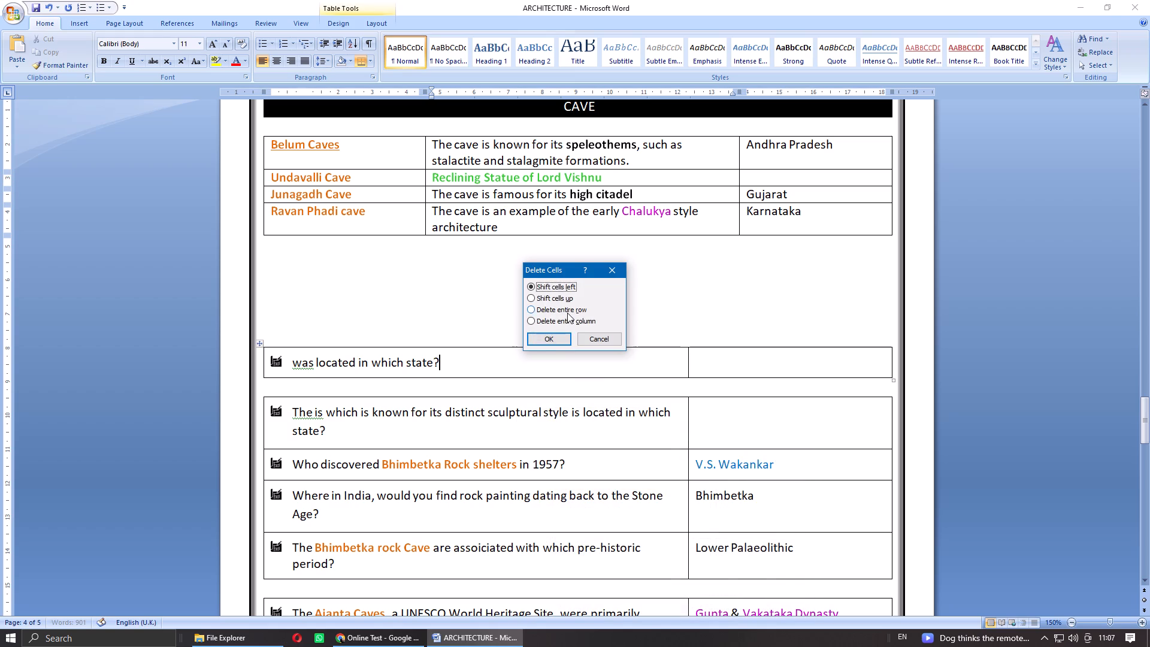
click(567, 313)
click(551, 339)
right_click(498, 388)
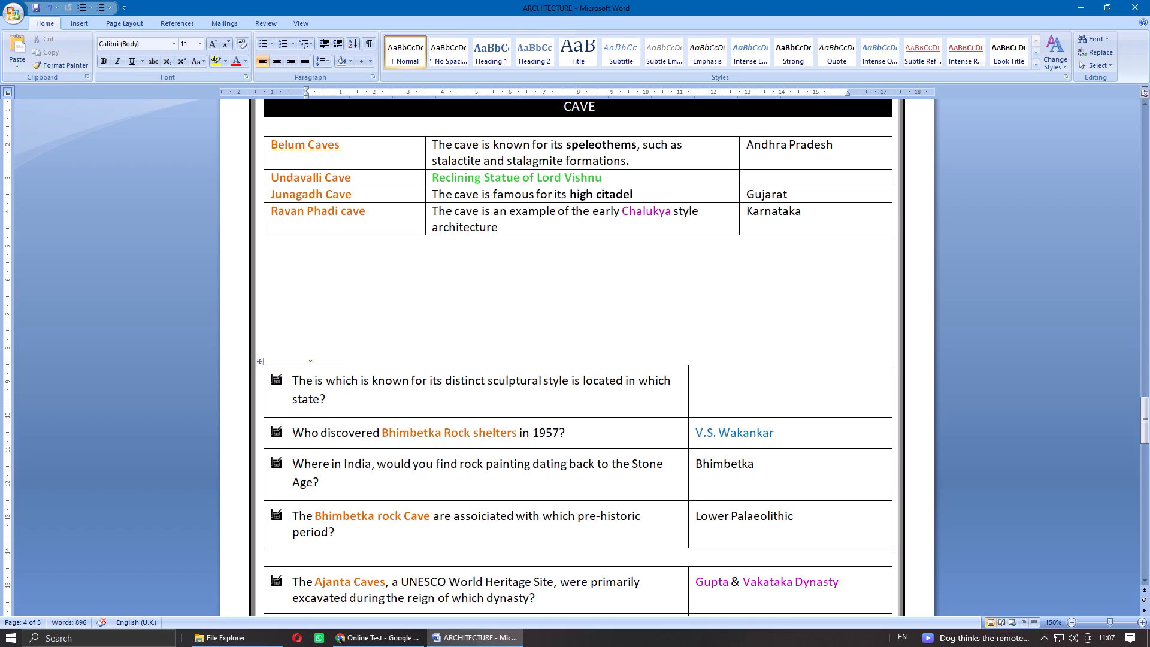
click(546, 256)
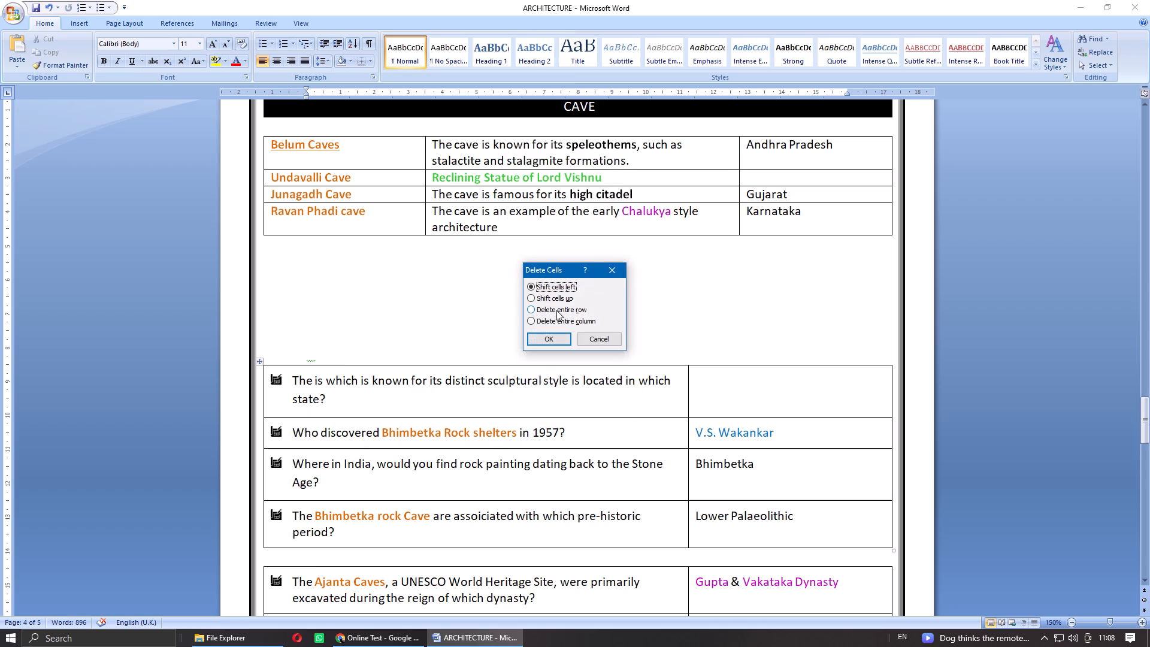
click(556, 310)
click(549, 340)
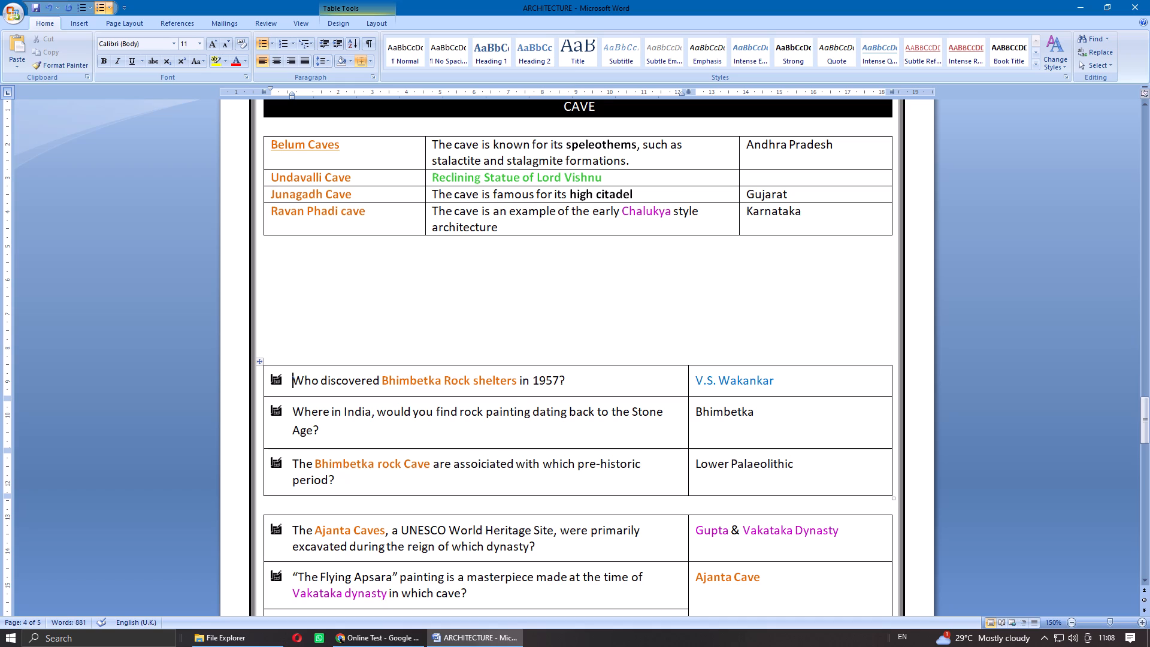
Move "Bhimbetka Rock shelters" from its old question into the first cell of a new row below Ravan Phadi cave.
drag(385, 380, 500, 379)
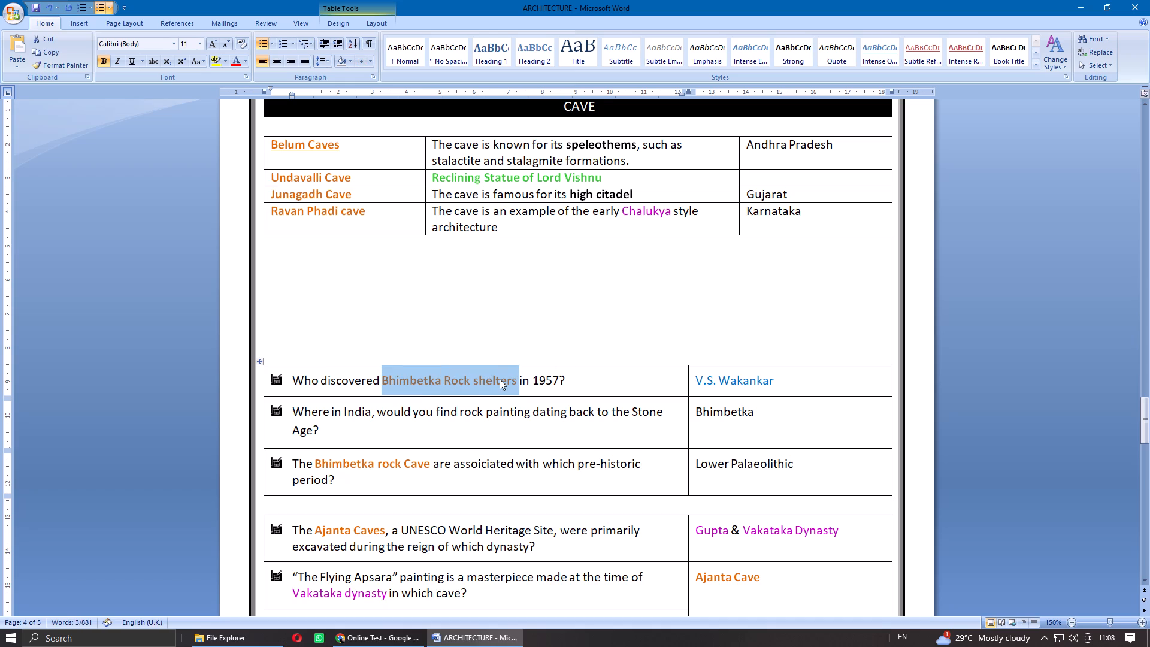
key(ctrl+x)
click(815, 217)
key(Tab)
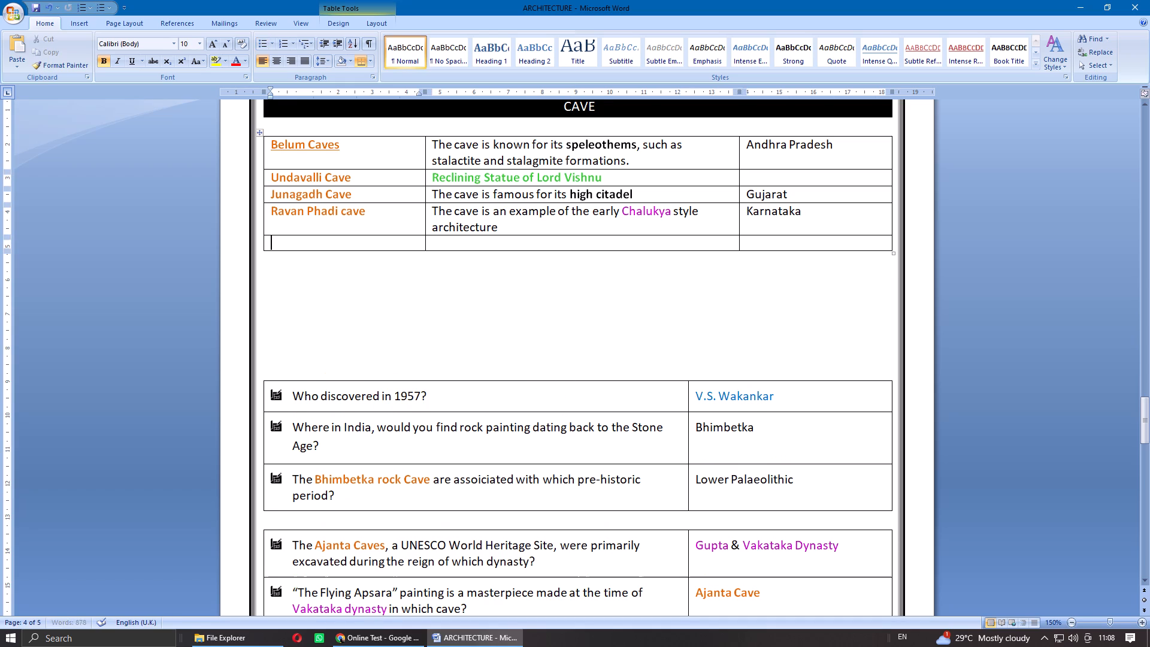
key(ctrl+v)
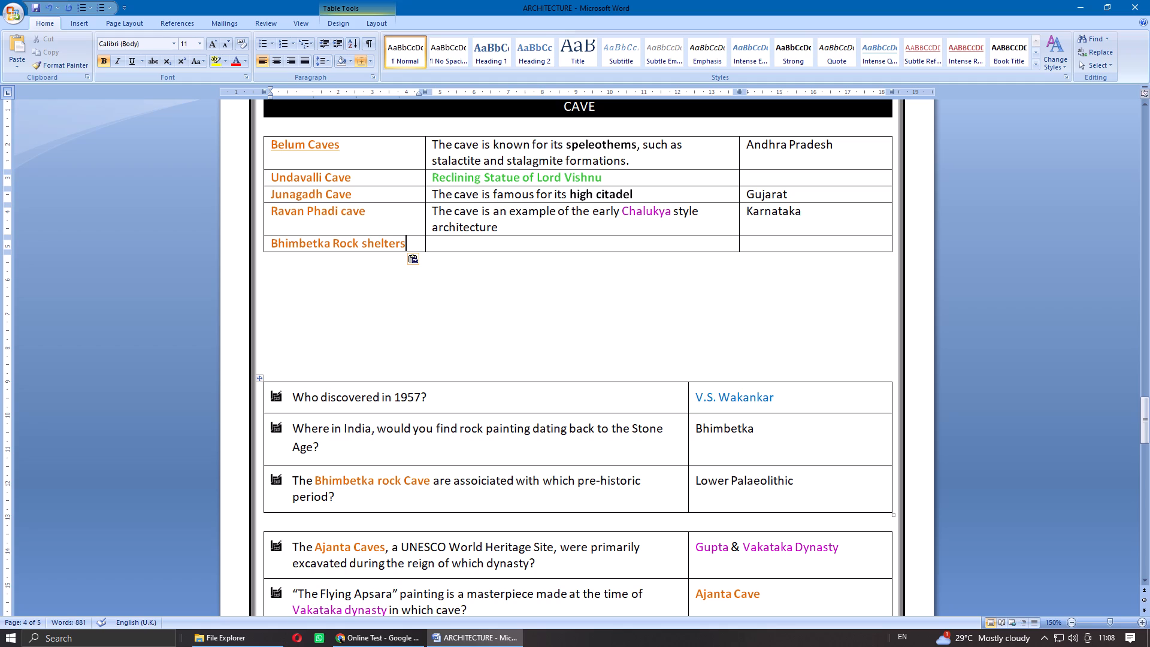
Write "The cave was discovered by" in the Bhimbetka row's middle cell and move "V.S. Wakankar" from the old answer cell after it.
drag(697, 397, 758, 398)
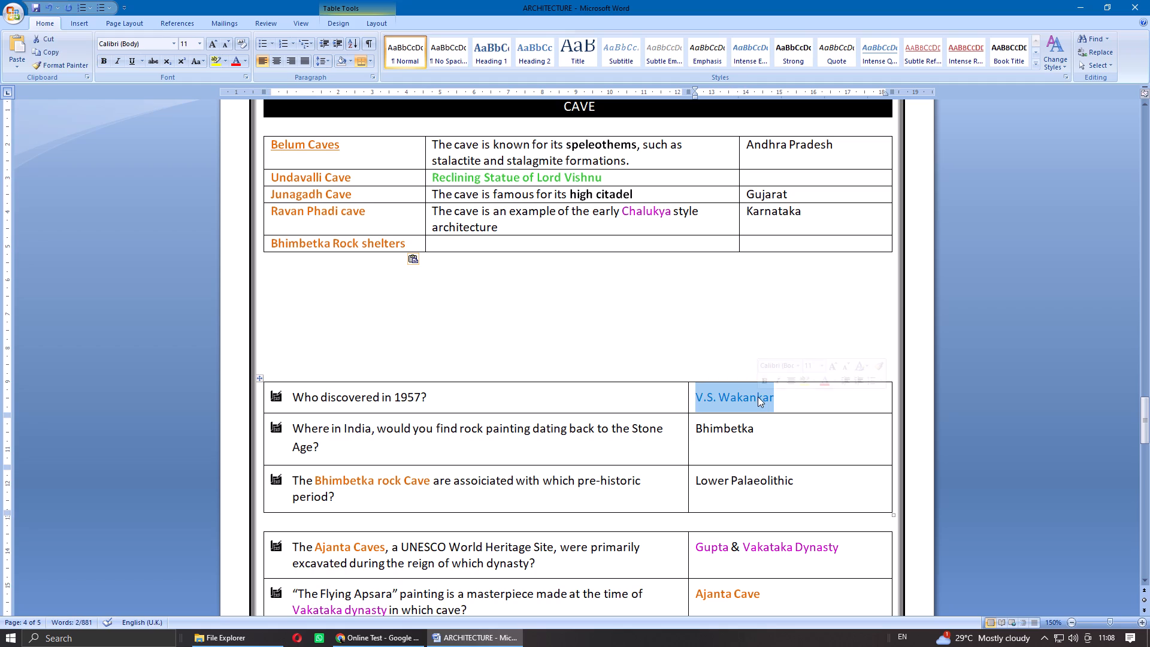
key(ctrl+x)
click(667, 243)
key(ctrl+v)
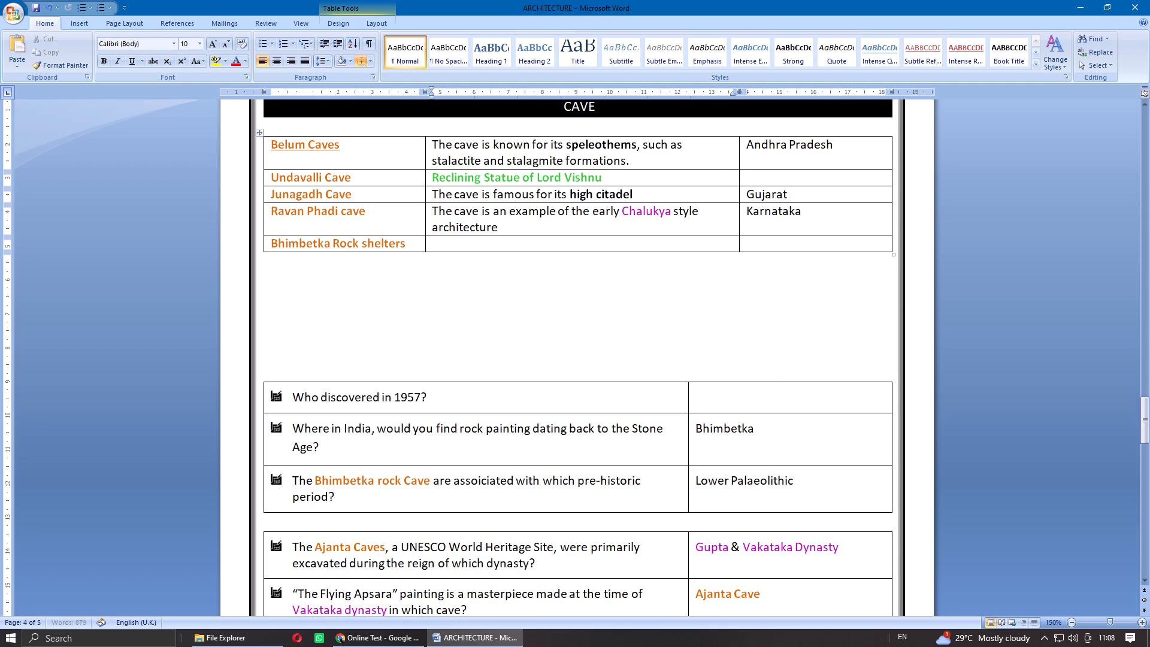
key(ctrl+z)
text(Tj)
key(BackSpace)
text(he cave was discovered)
key(space)
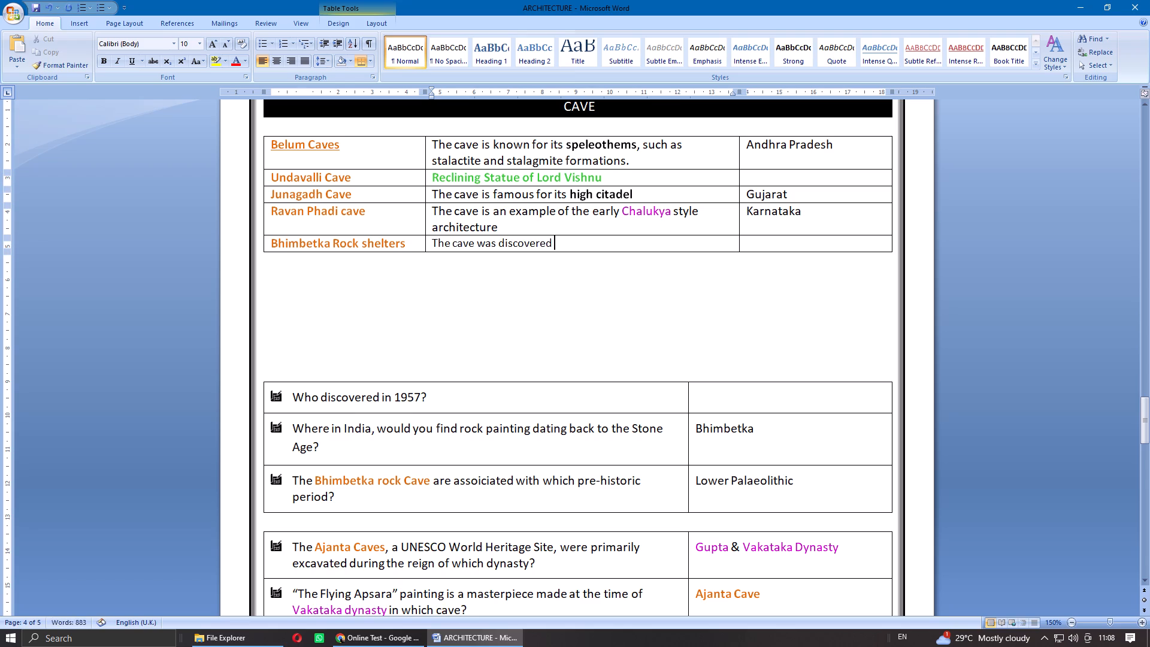
key(ctrl+b)
text(by)
key(BackSpace)
key(BackSpace)
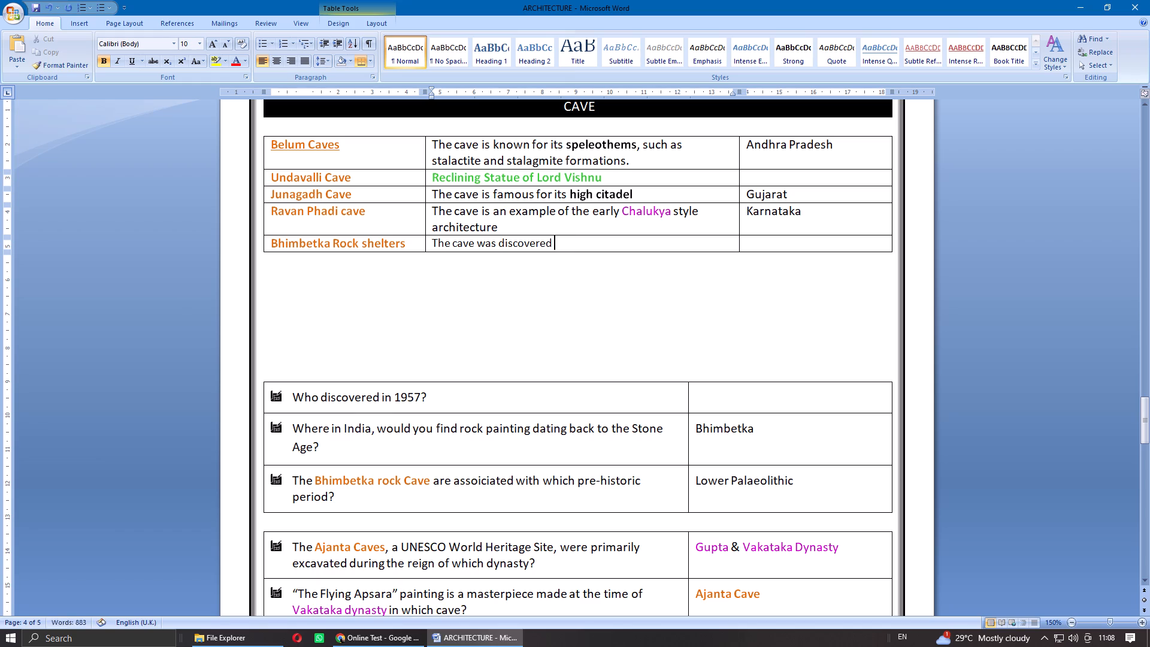
key(ctrl+b)
text(by)
key(space)
key(ctrl+v)
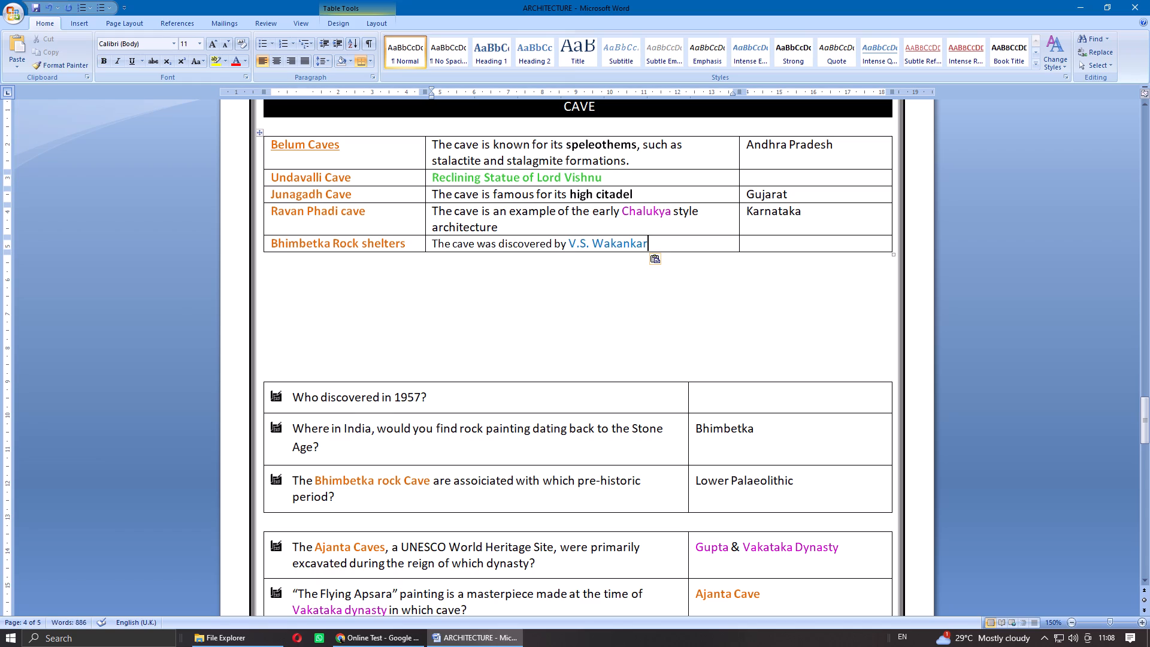
Add "in 1957" after "V.S. Wakankar" in the Bhimbetka description and colour the added words black.
key(space)
text(in)
text(1957)
key(Left)
key(Left)
key(Left)
key(Left)
key(space)
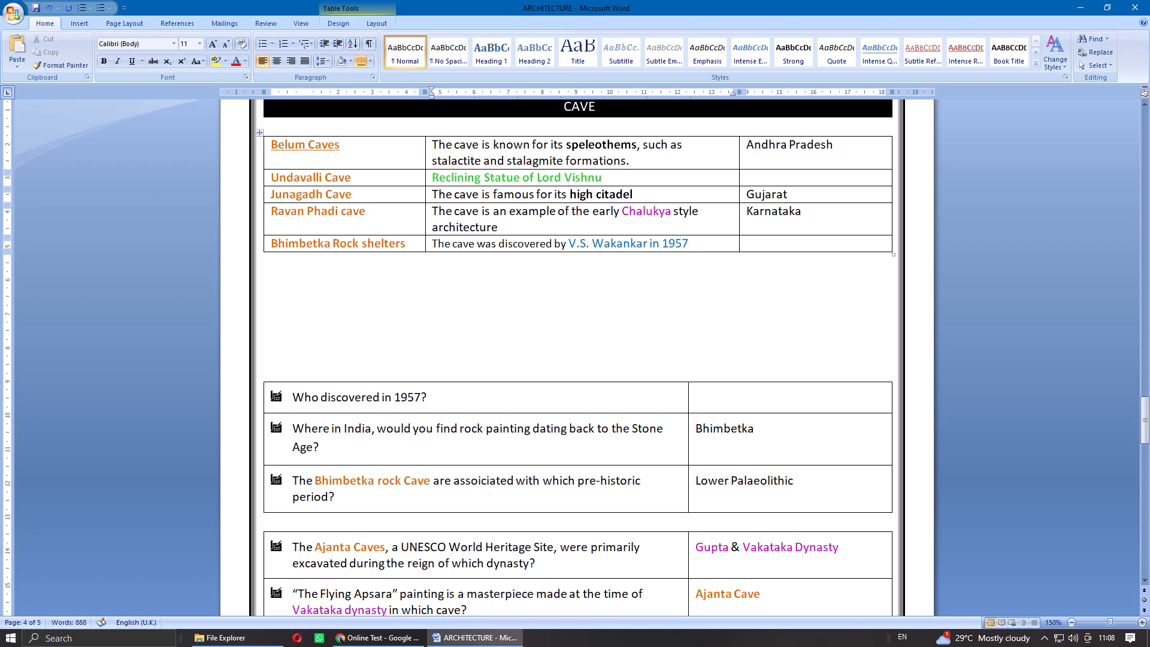
drag(707, 242, 652, 245)
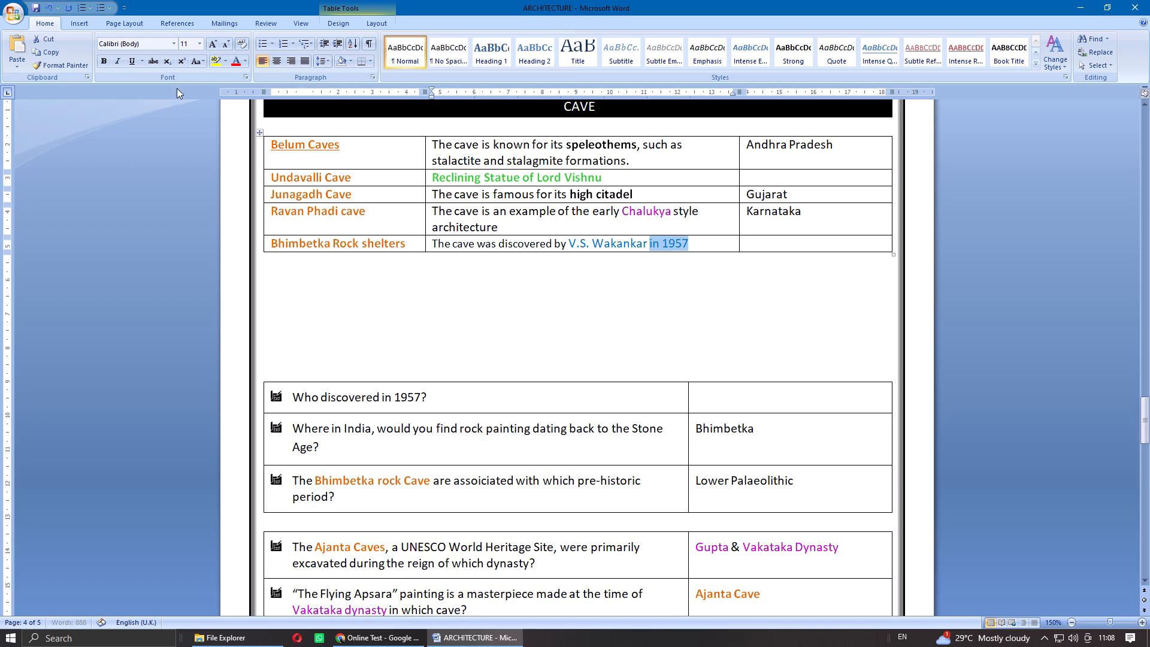
click(247, 59)
click(249, 72)
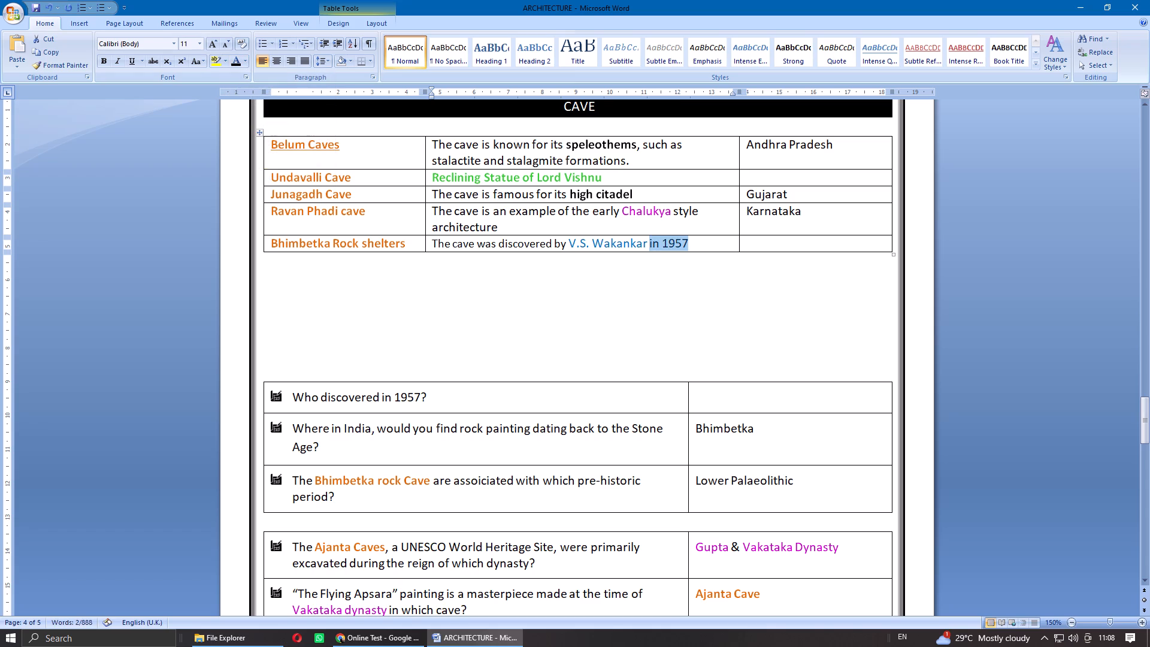
Format the Bhimbetka discovery sentence as numbered item 1., aligned to the cell's left edge, and end it with a full stop.
click(453, 246)
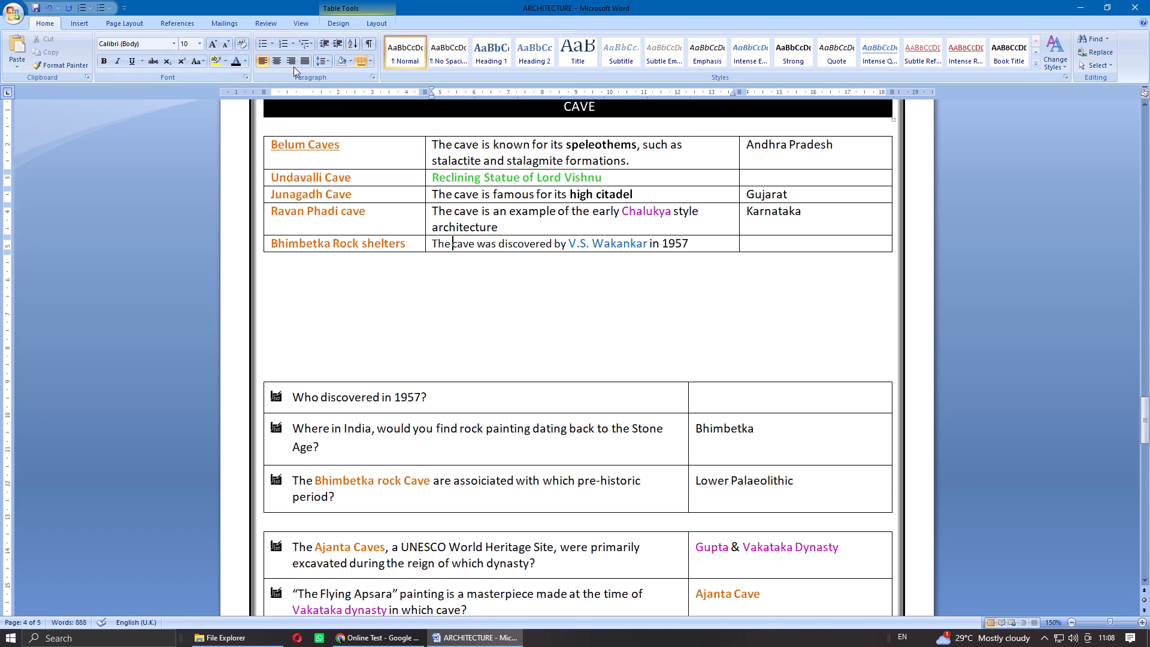
click(292, 40)
click(335, 76)
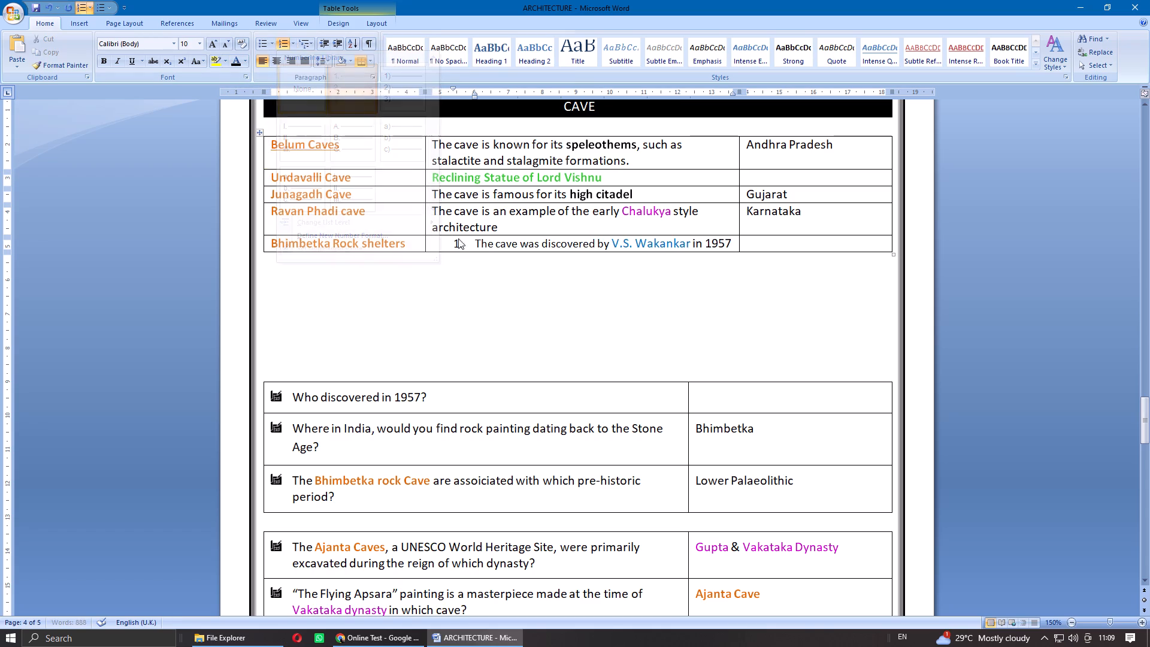
drag(457, 243, 425, 247)
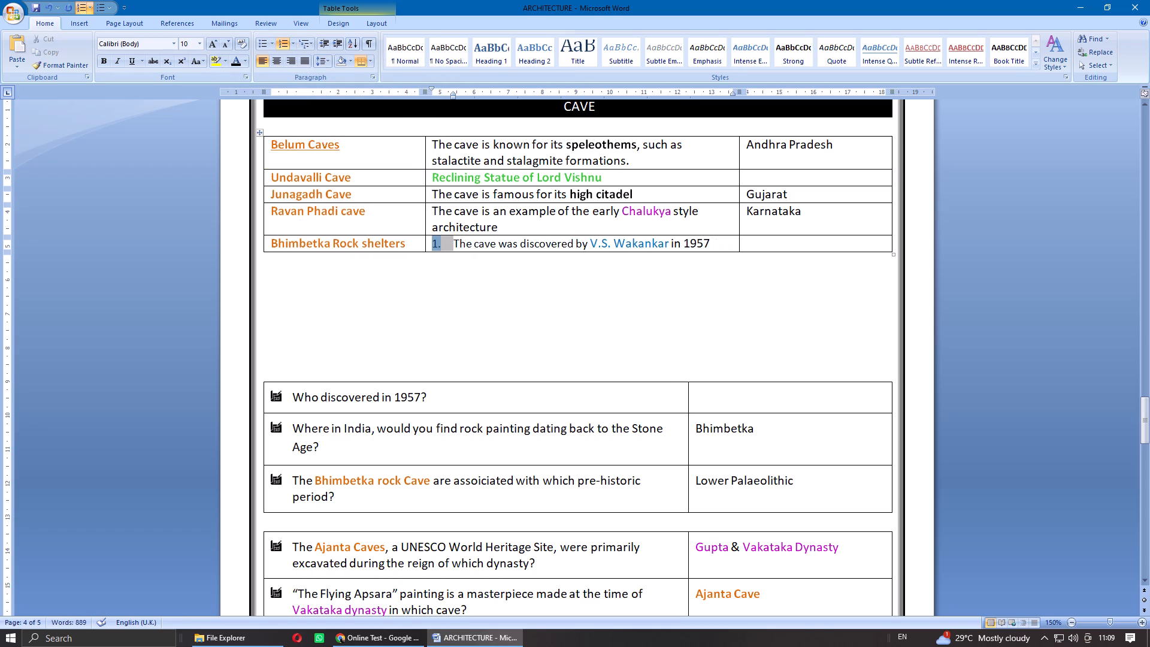
click(721, 241)
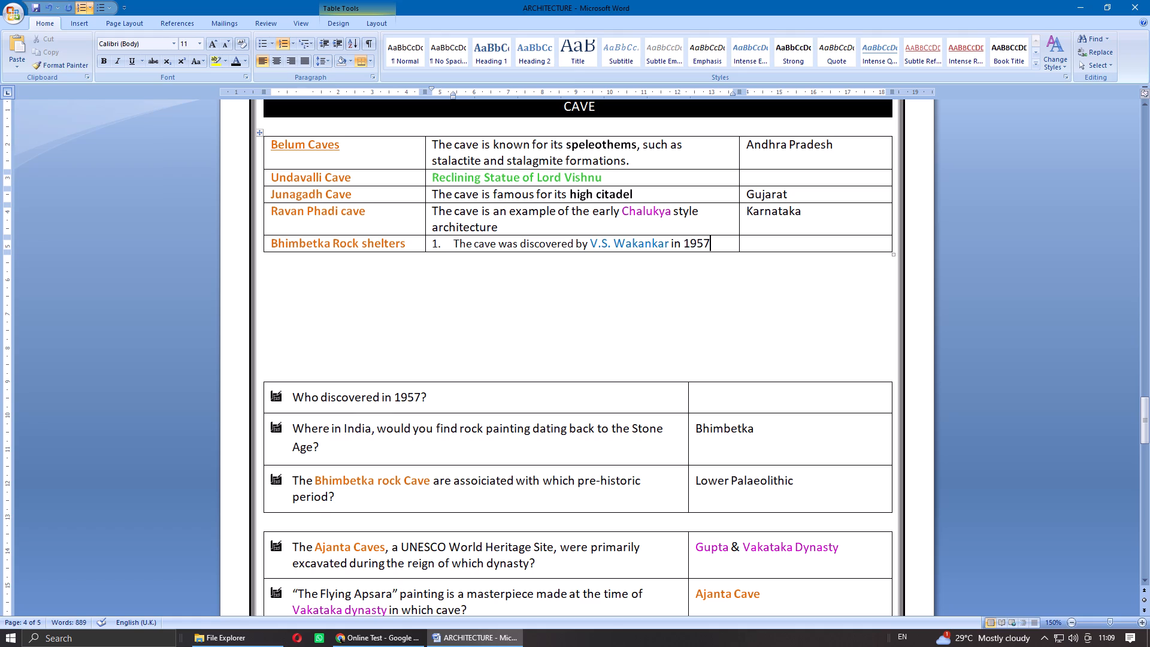
key(period)
Move "rock painting dating back to the Stone Age" from the old question into a second numbered Bhimbetka item, capitalising "Rock".
drag(461, 432, 553, 432)
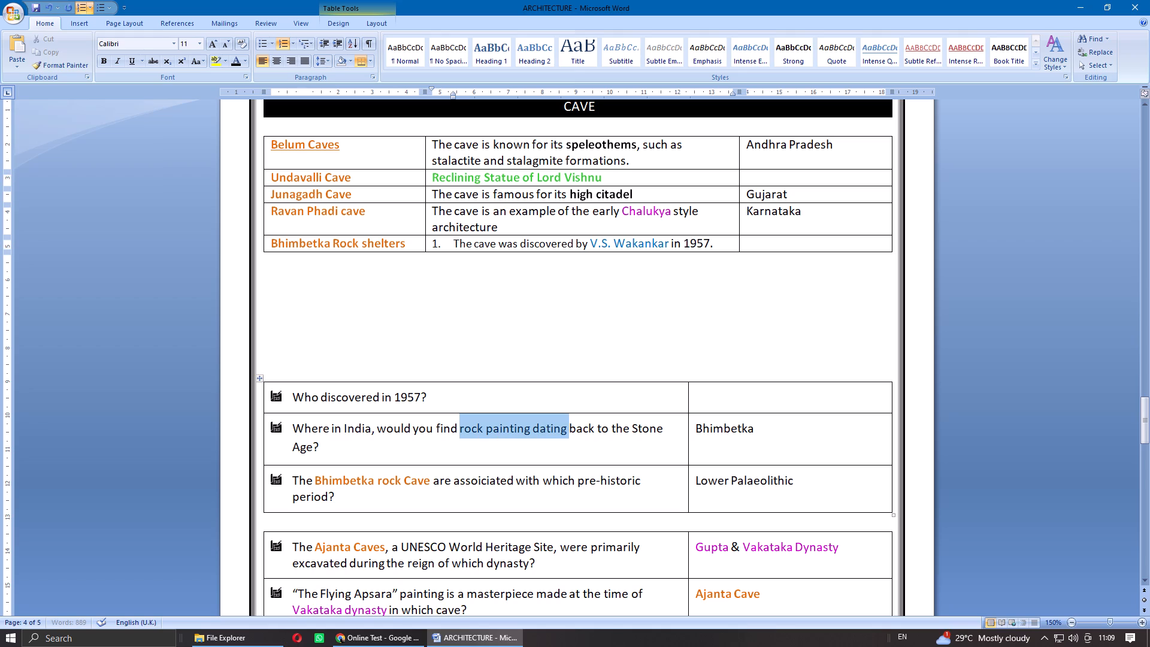
drag(553, 432, 311, 450)
key(ctrl+x)
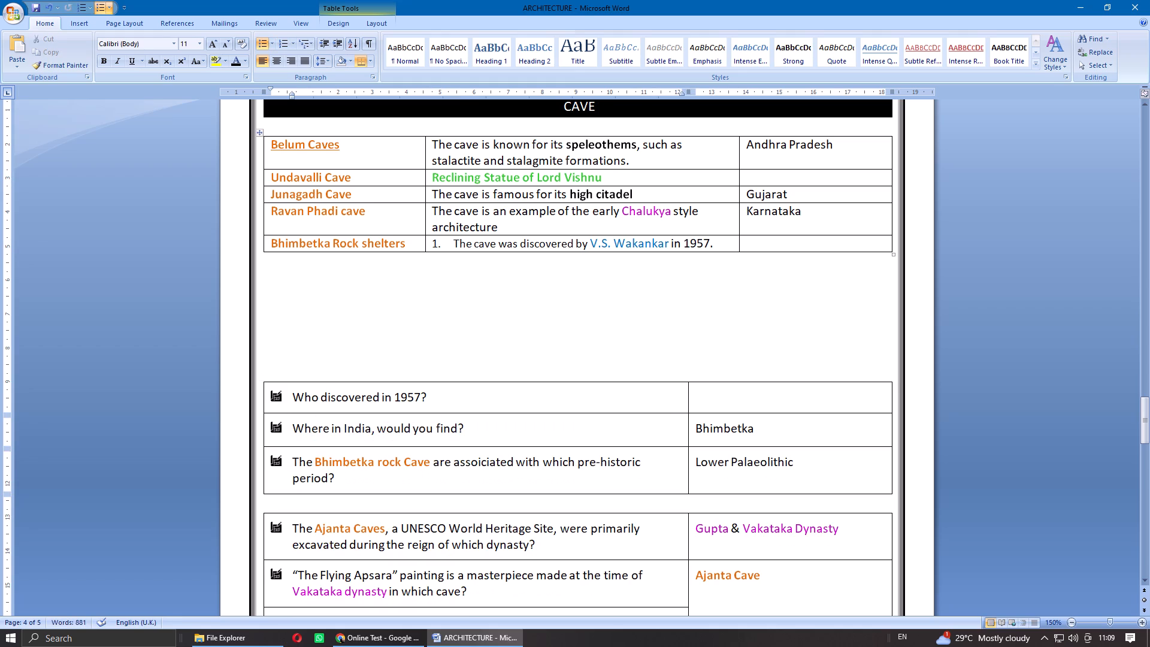
click(720, 244)
key(Return)
key(ctrl+v)
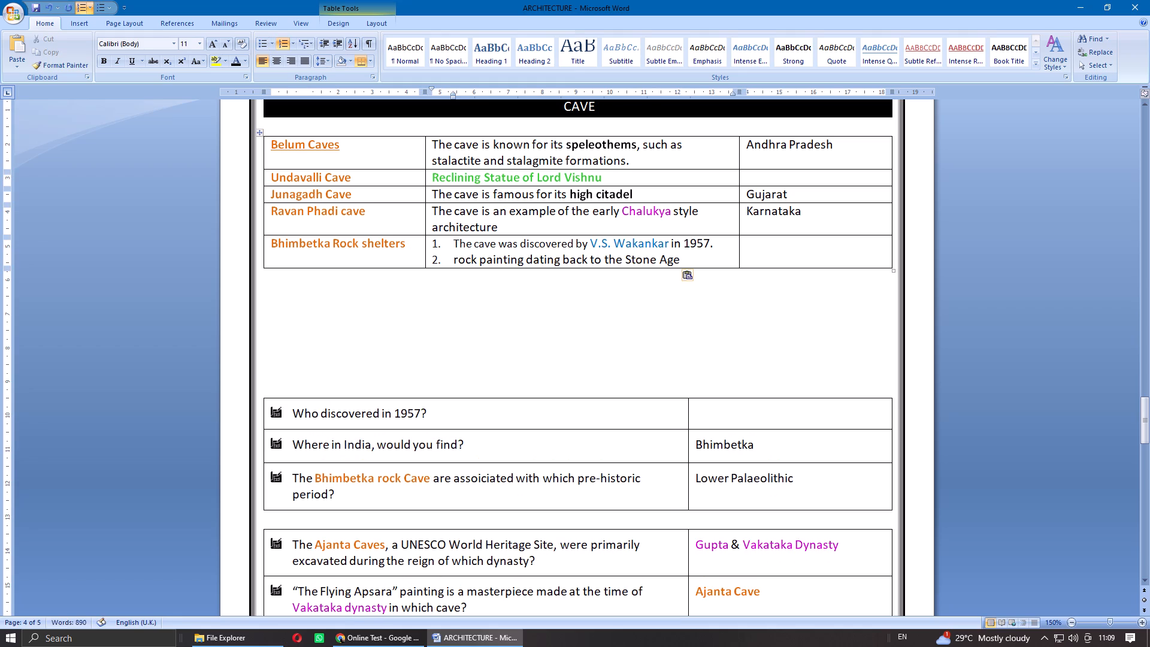
click(458, 263)
key(BackSpace)
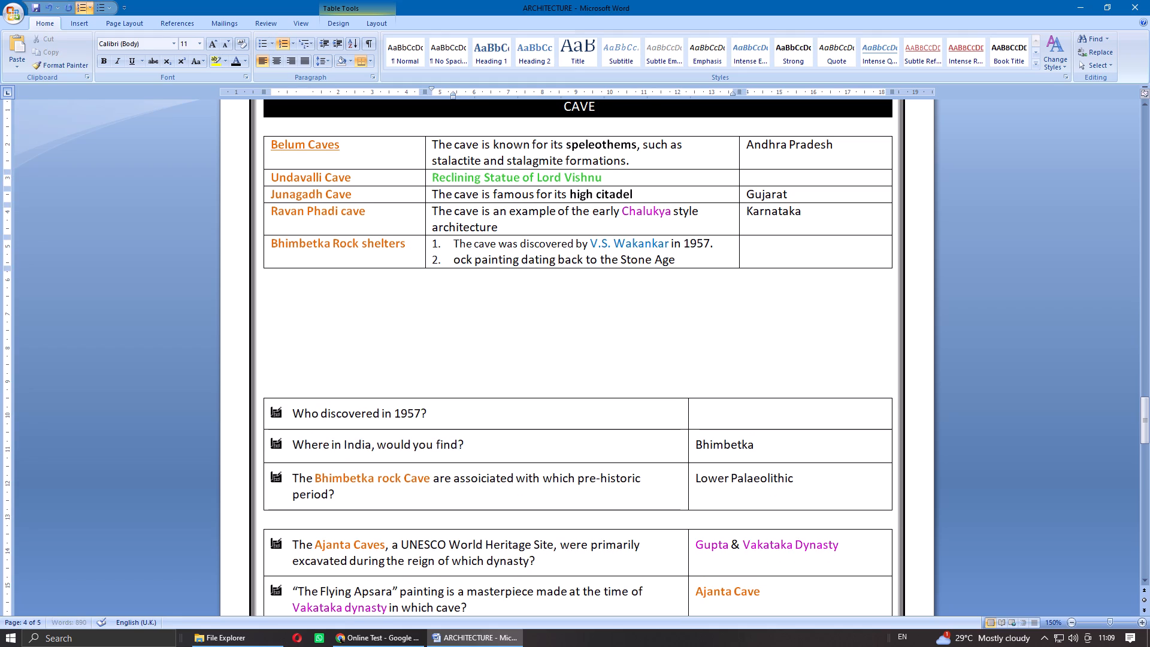
key(shift+r)
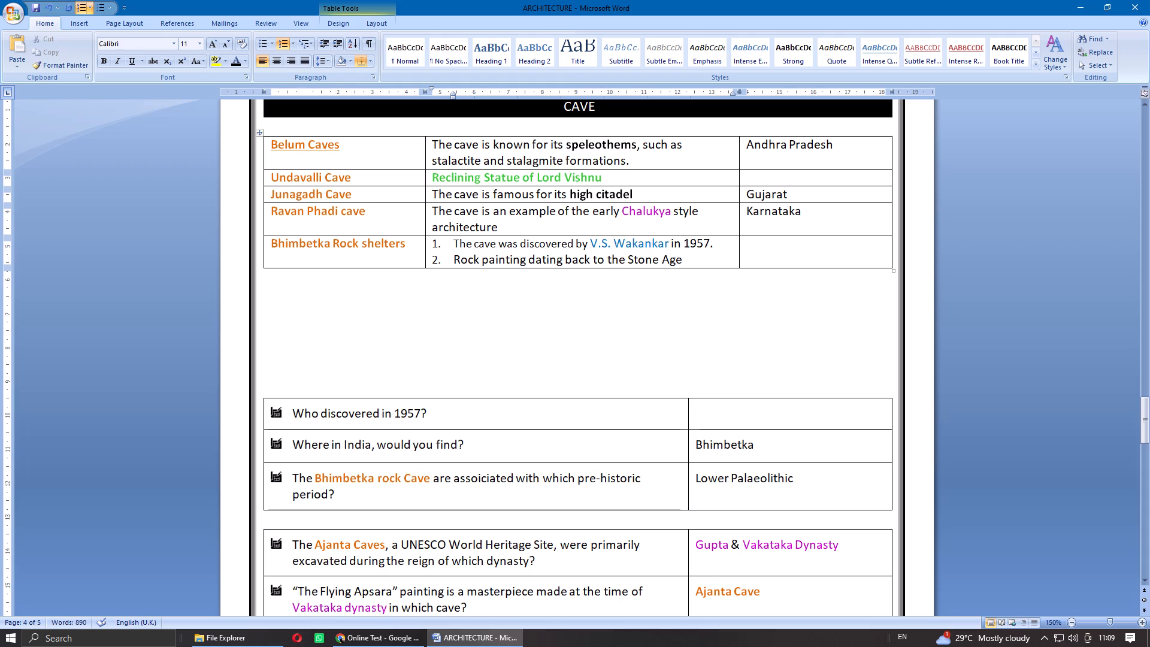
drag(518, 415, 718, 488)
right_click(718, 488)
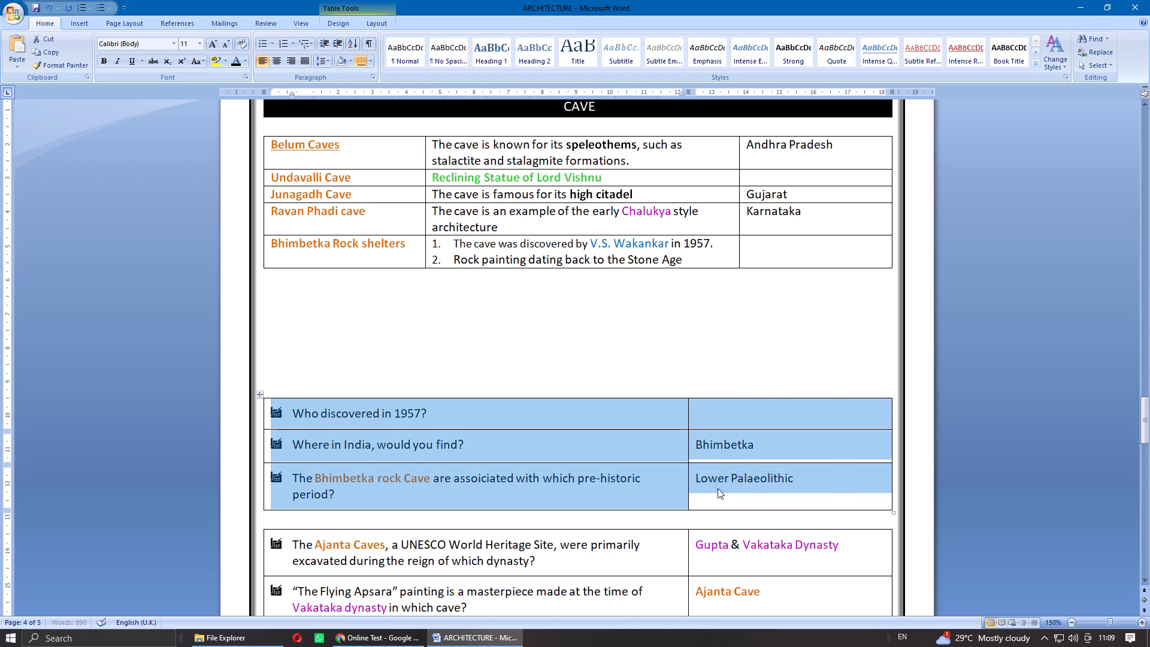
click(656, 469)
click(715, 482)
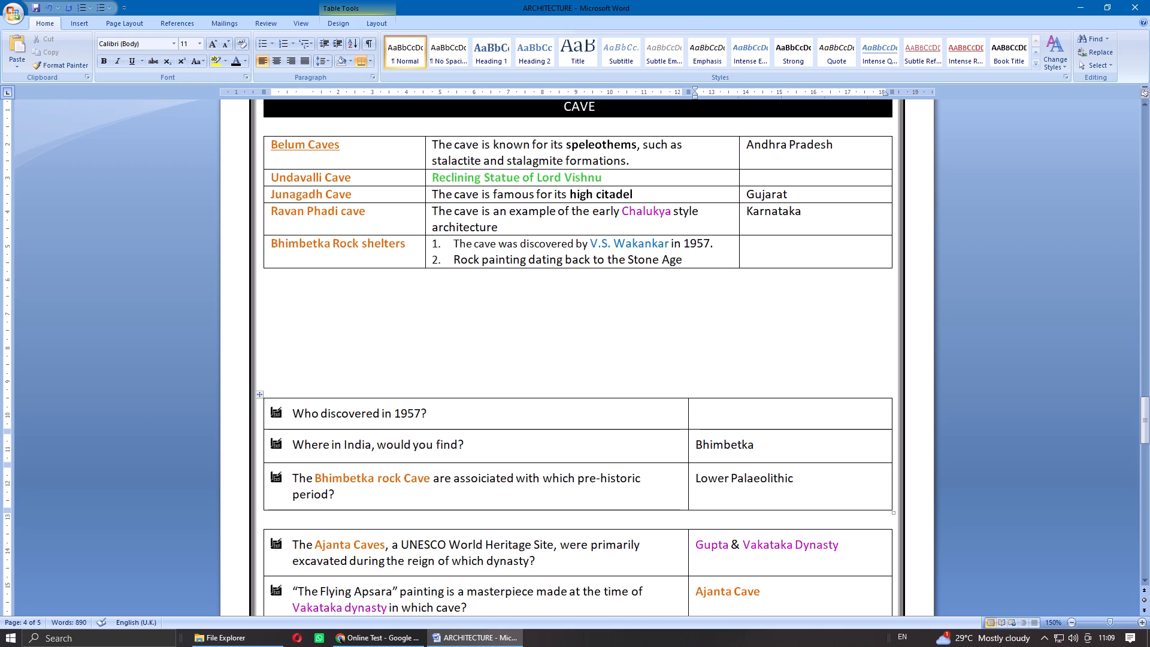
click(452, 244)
Insert a new first numbered Bhimbetka item and move "assoiciated with which pre-historic", "Lower Palaeolithic" and "period" into it from the old question row.
key(Return)
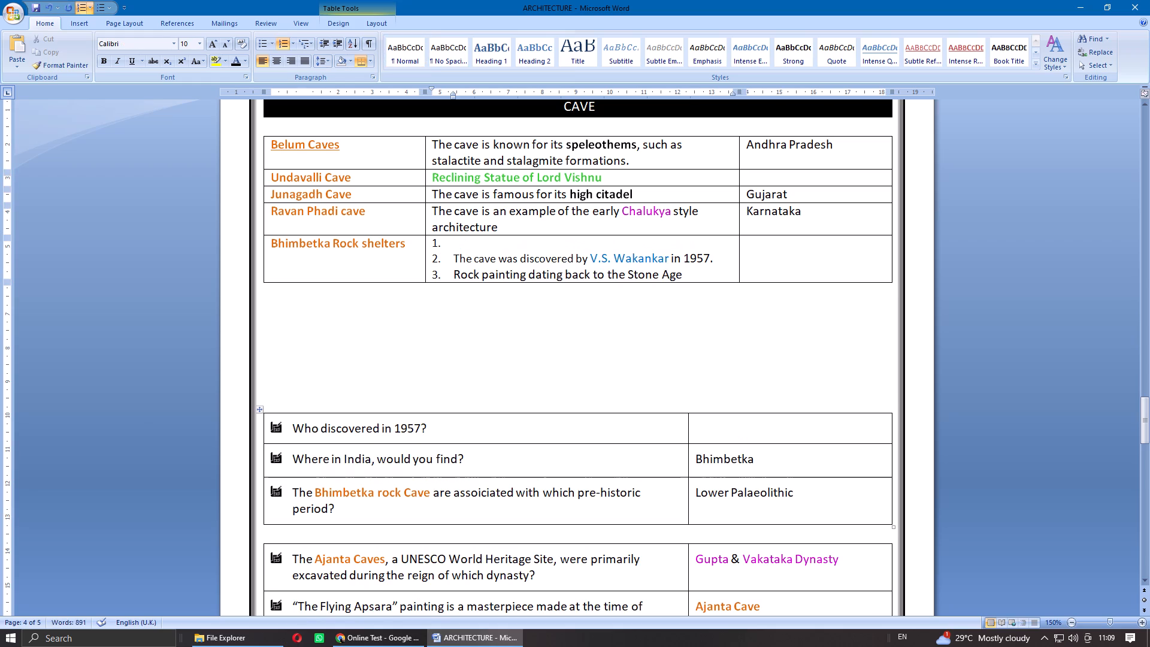
drag(453, 495, 593, 492)
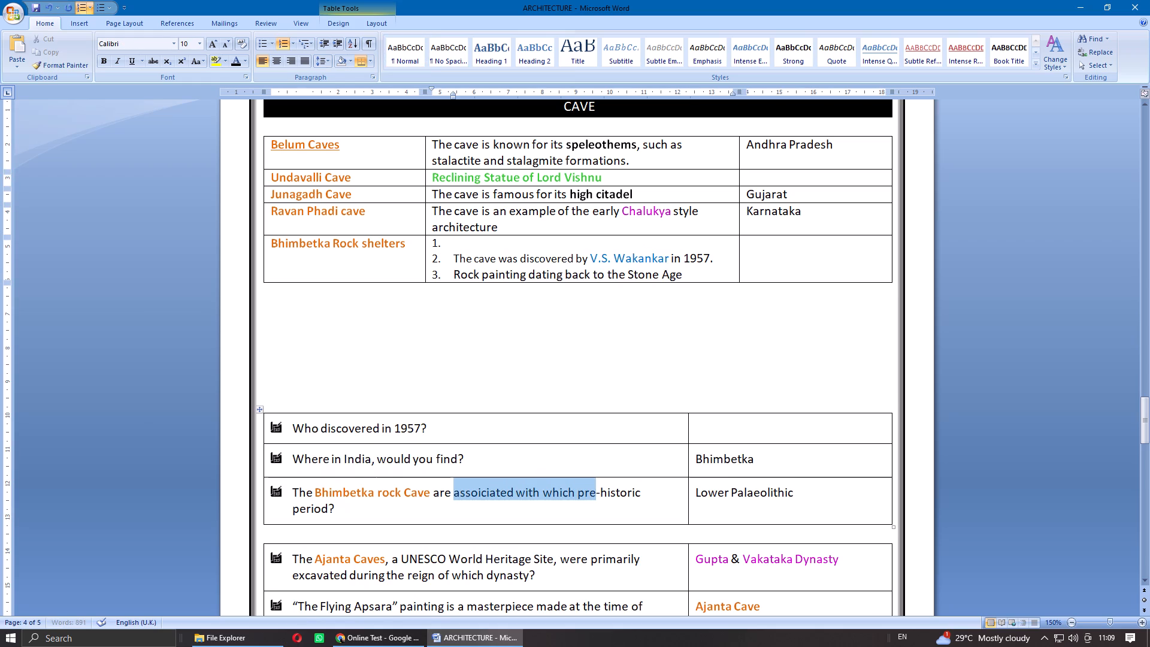
drag(593, 492, 625, 491)
key(ctrl+x)
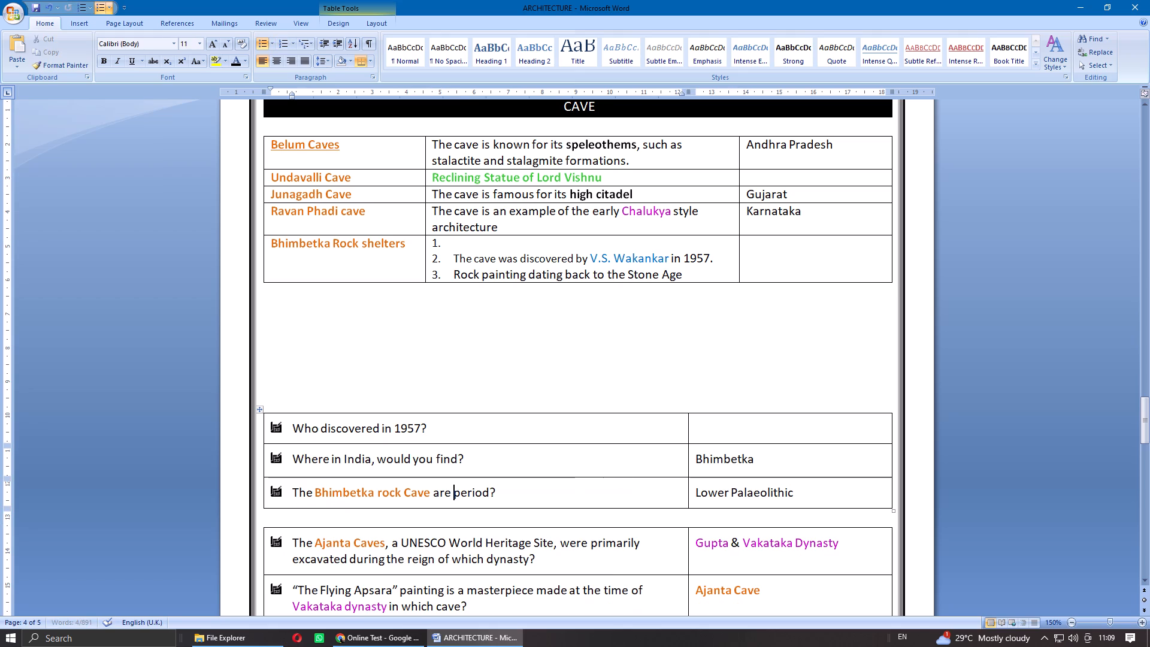
click(495, 244)
key(ctrl+v)
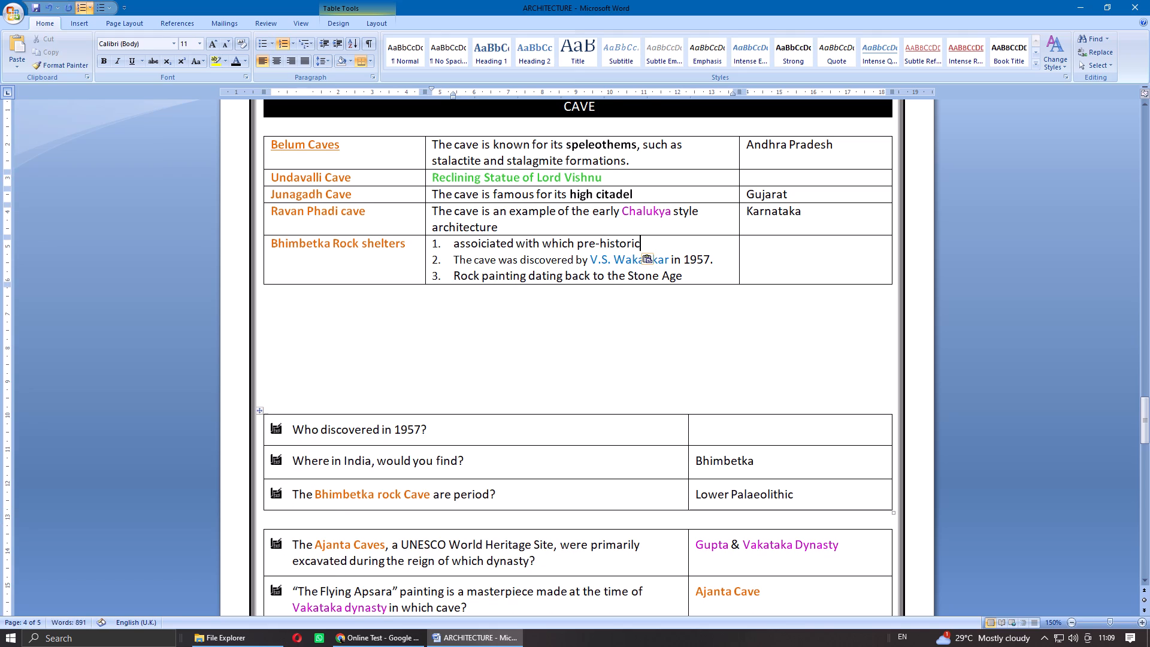
drag(703, 498, 771, 494)
key(ctrl+x)
click(644, 242)
key(ctrl+v)
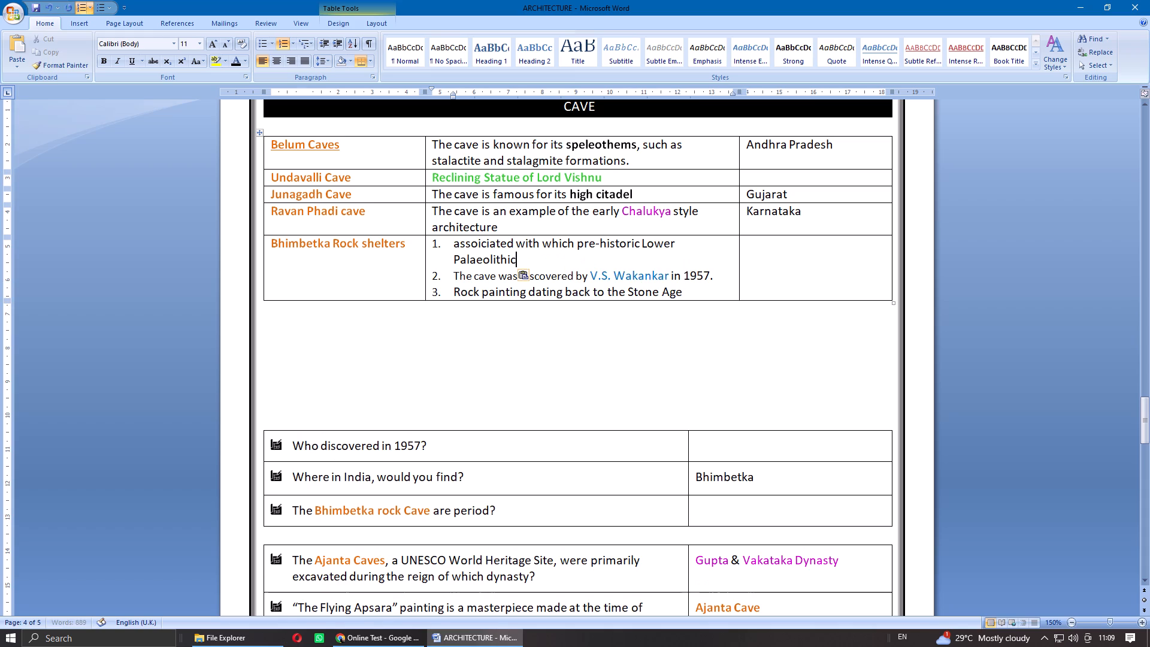
double_click(468, 512)
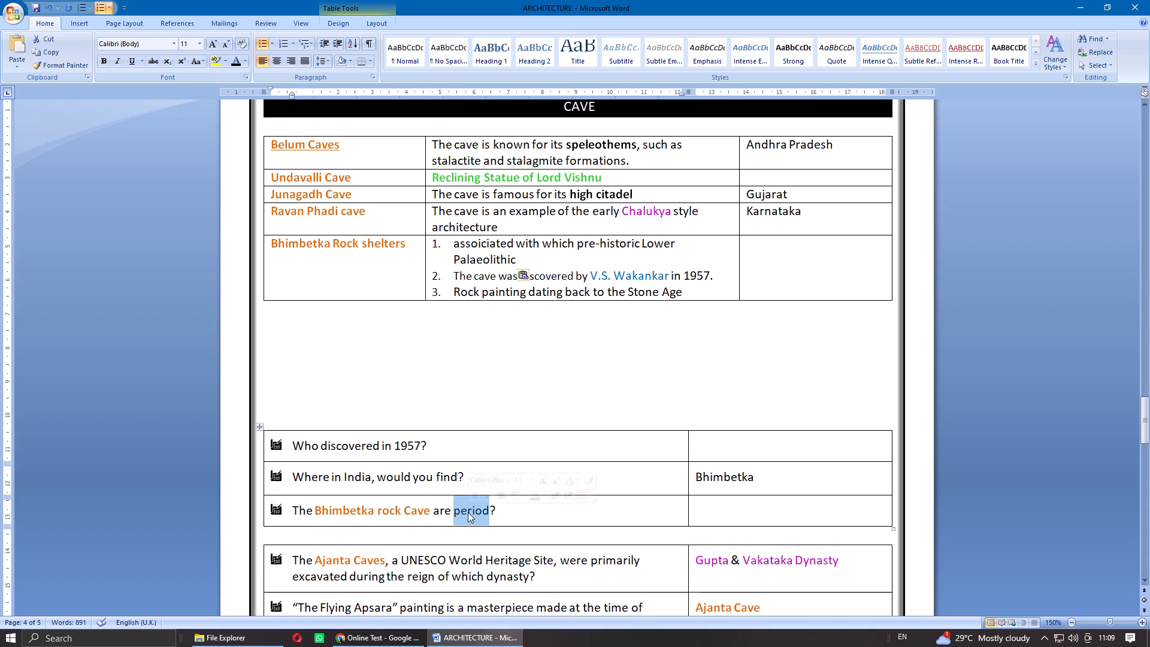
key(ctrl+x)
click(559, 263)
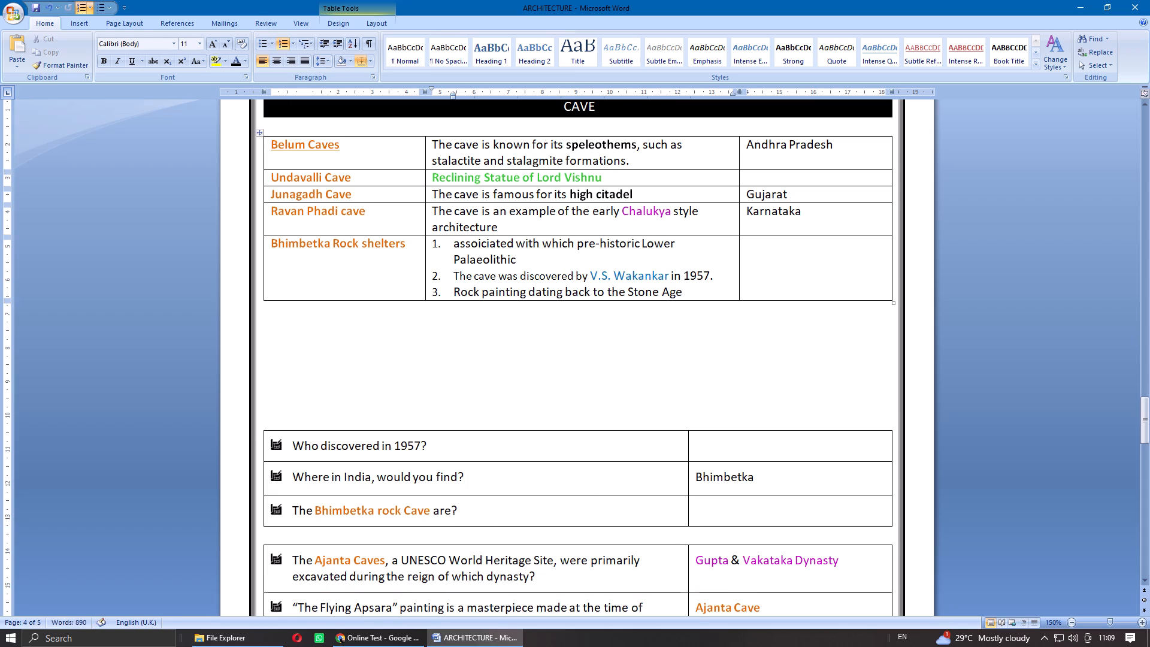
key(ctrl+v)
Underline "Lower Palaeolithic period" in the first numbered Bhimbetka item.
drag(641, 242, 517, 256)
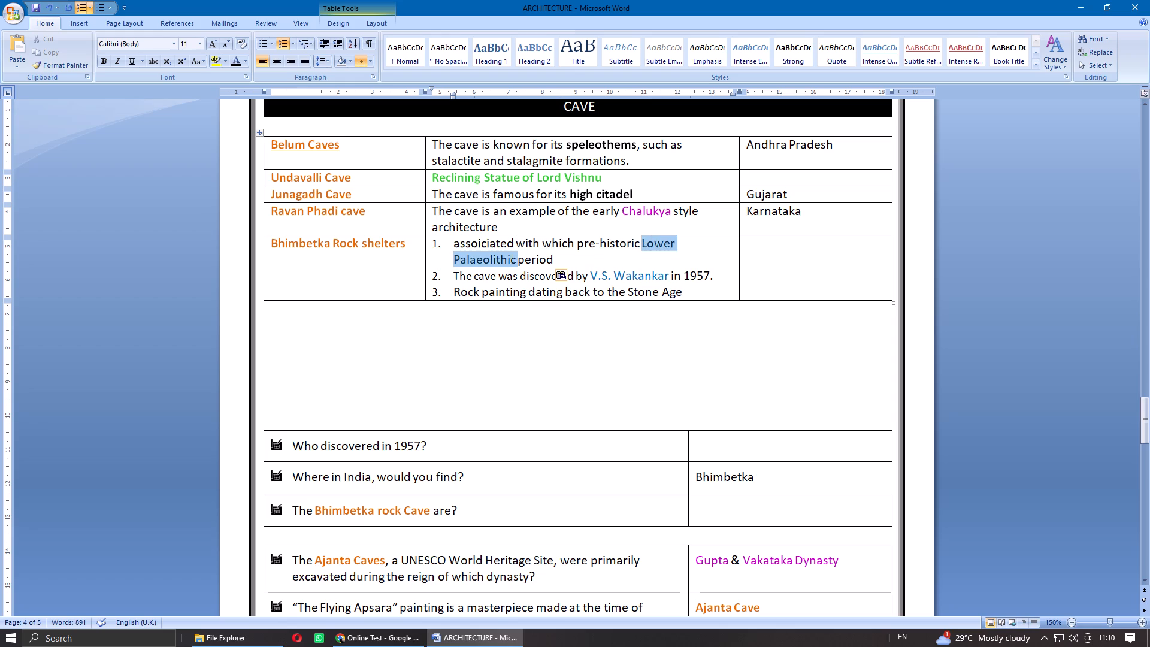
drag(517, 256, 549, 258)
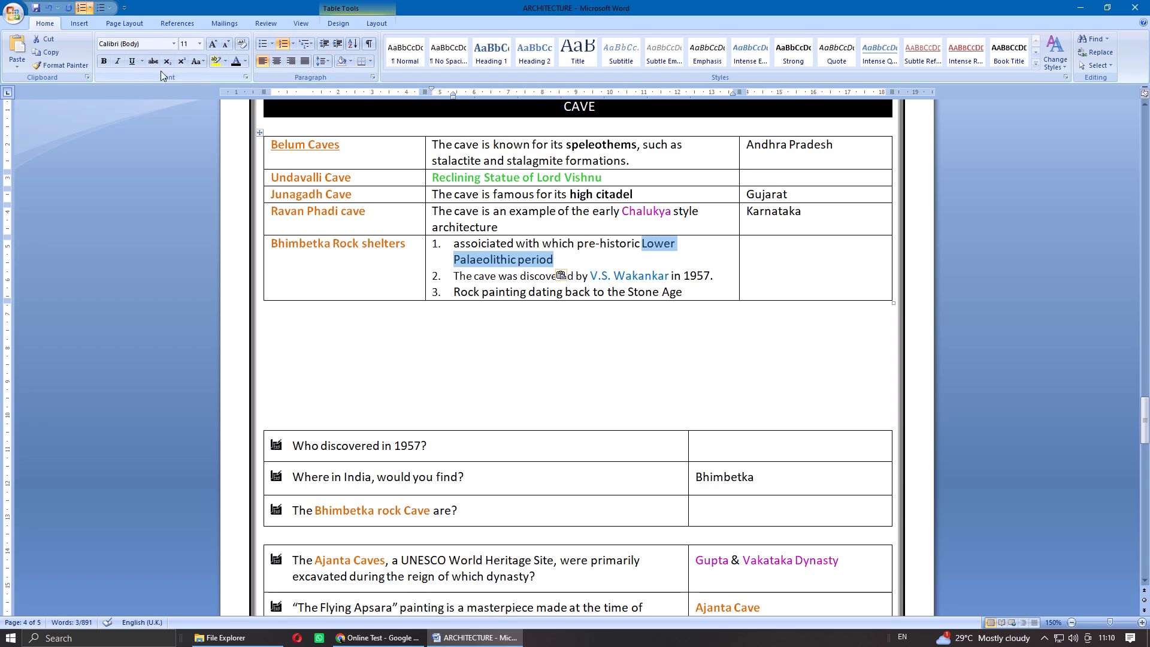
click(131, 60)
click(573, 255)
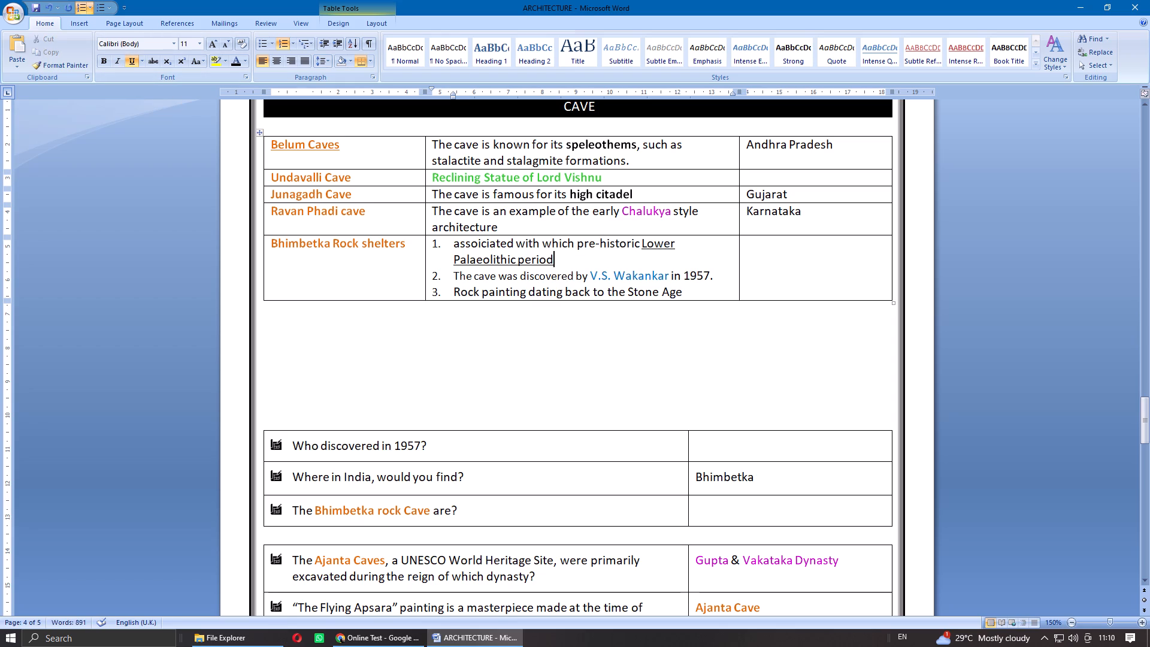
Add "The cave is" at the start of the first numbered Bhimbetka item.
click(455, 247)
text(The cave is)
key(space)
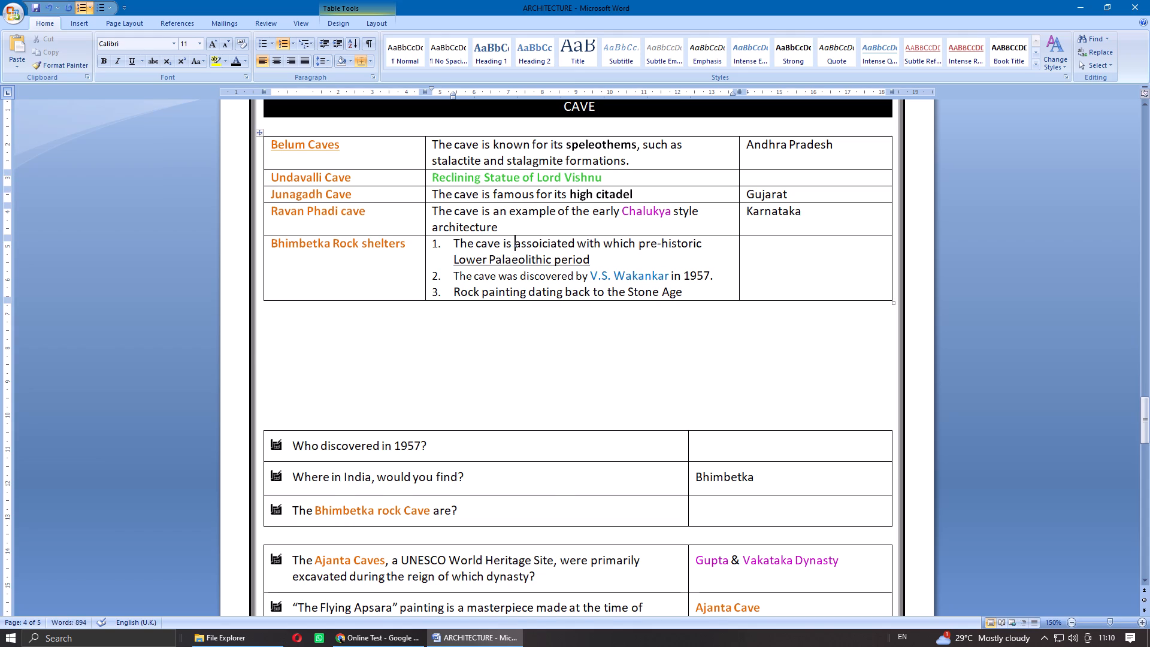
Delete the old three-row question table about Bhimbetka below the new cave table.
scroll(642, 417, down, 1)
drag(568, 377, 719, 451)
right_click(598, 428)
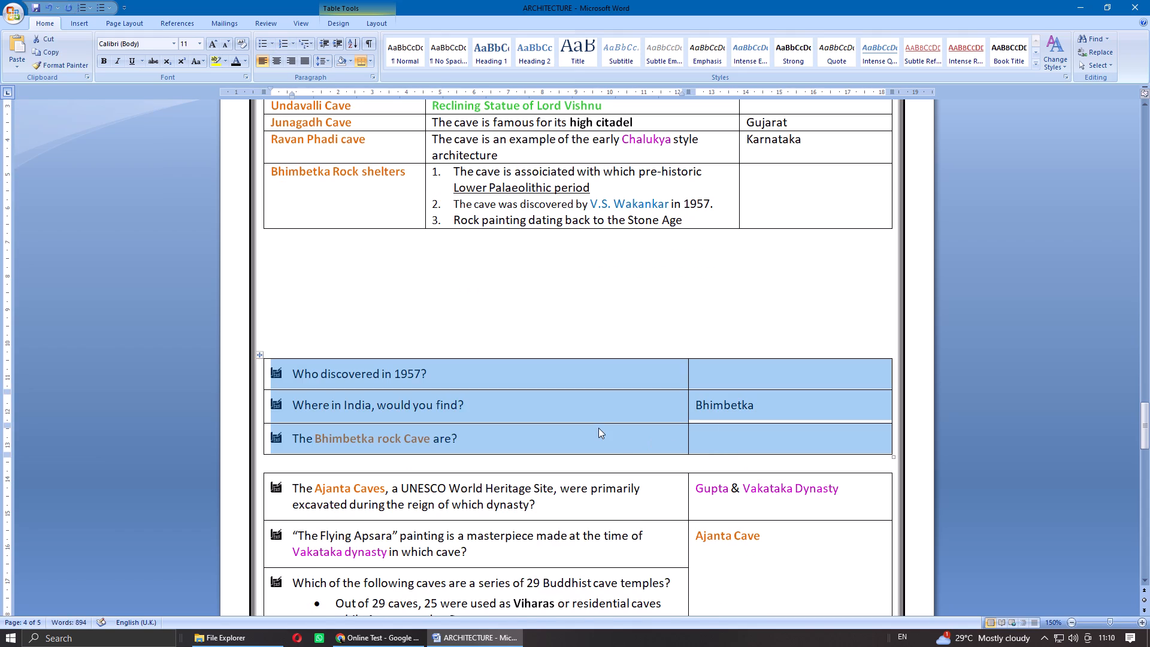
click(638, 490)
click(559, 419)
right_click(559, 419)
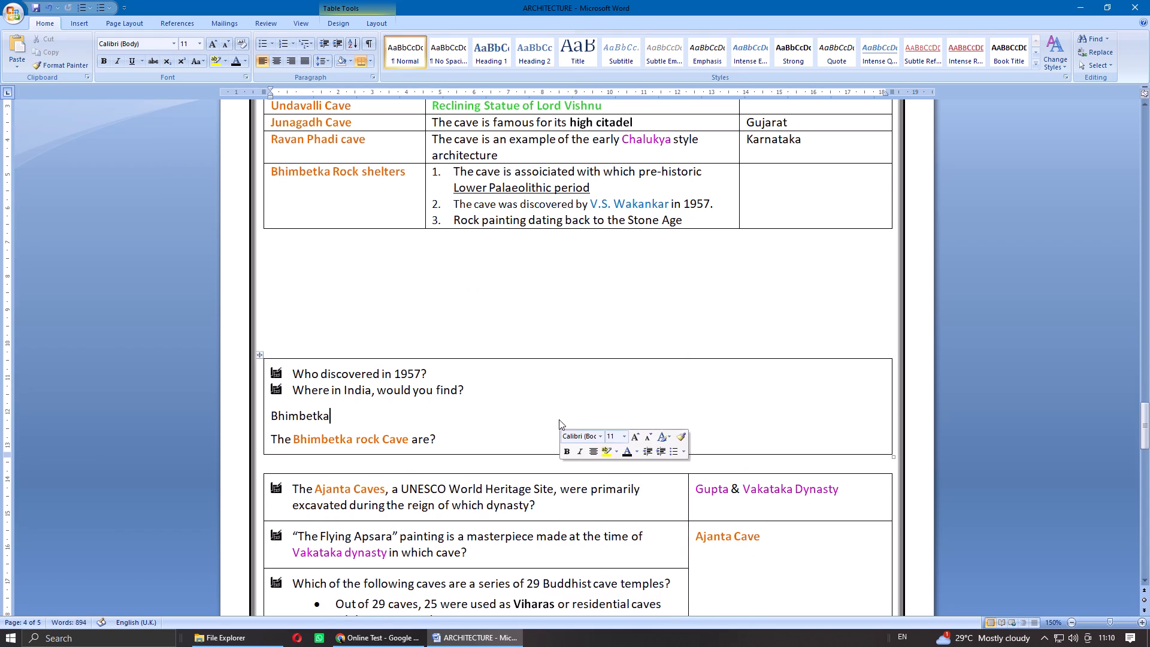
click(613, 250)
Set the paragraph spacing before and after to 6 pt for all rows of the new cave table.
scroll(556, 244, up, 1)
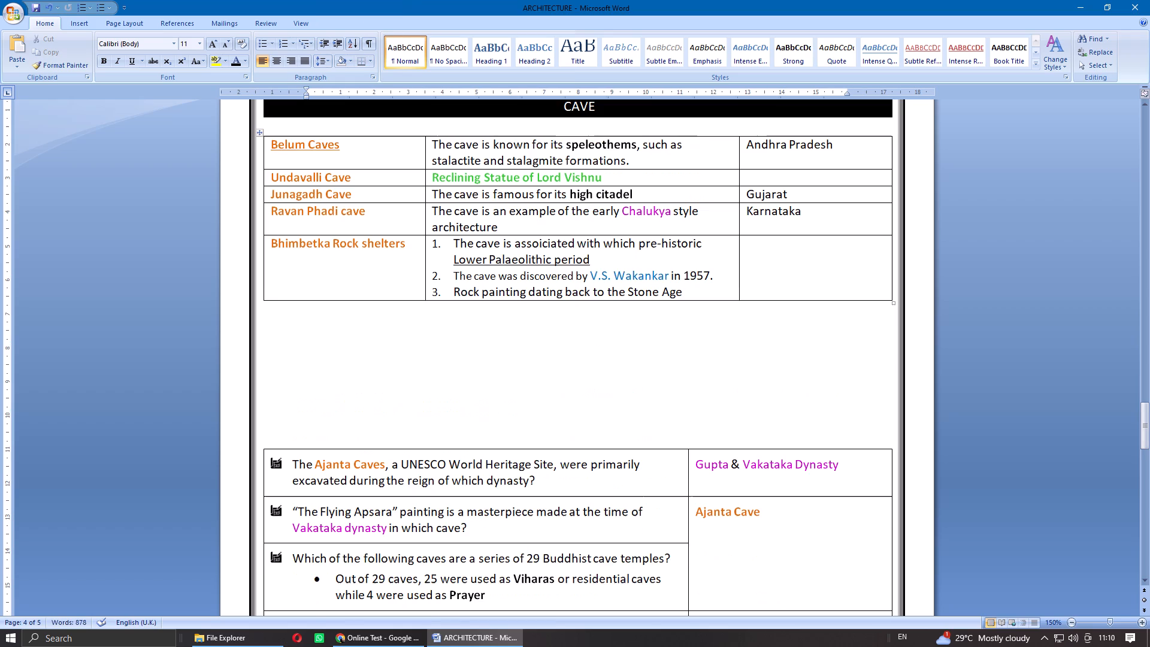
drag(341, 149, 766, 274)
click(137, 21)
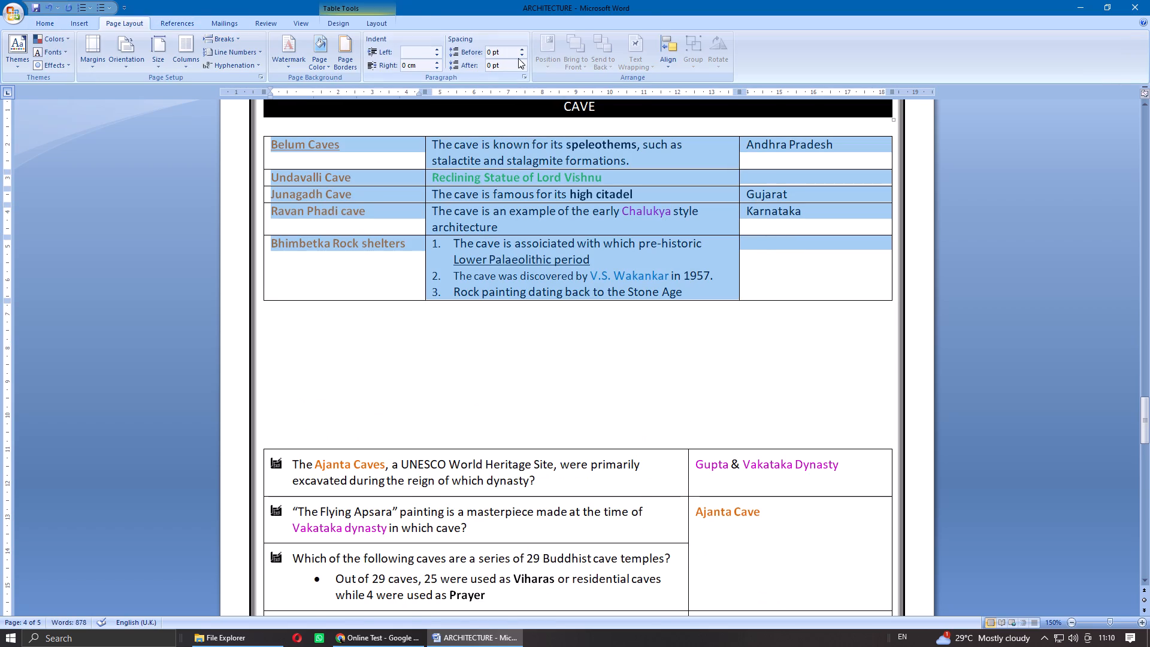
click(524, 49)
click(522, 60)
click(647, 202)
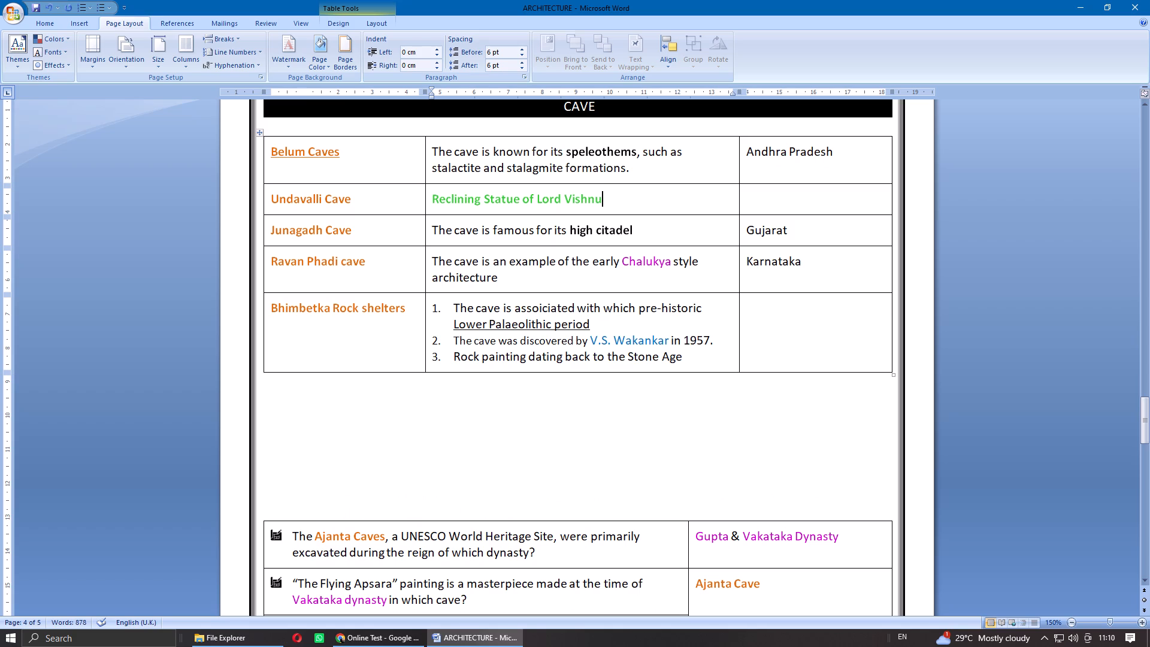
Enter "Madhya Pradesh" as the state in the Bhimbetka Rock shelters row.
scroll(663, 219, down, 1)
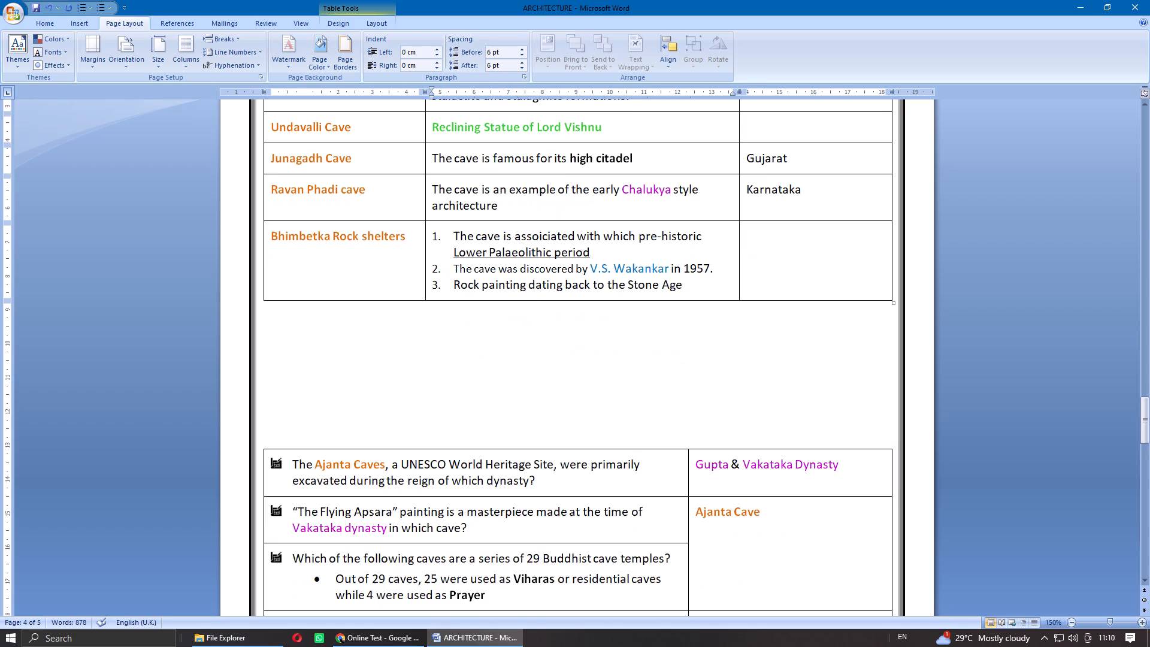
scroll(663, 219, down, 2)
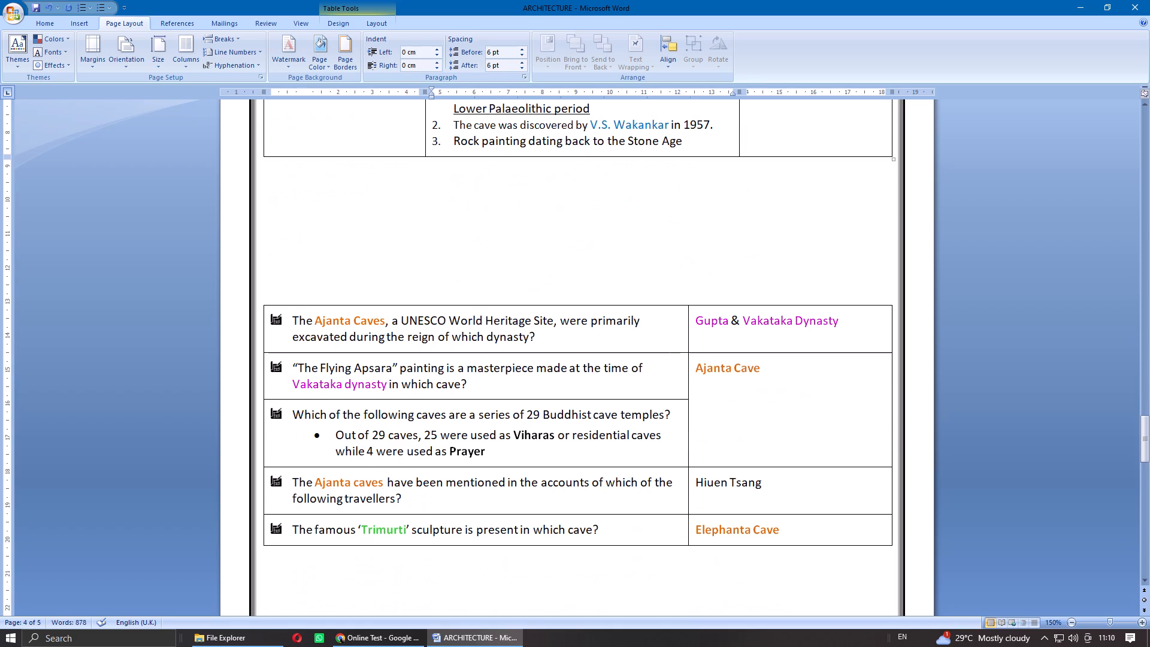
scroll(707, 238, up, 2)
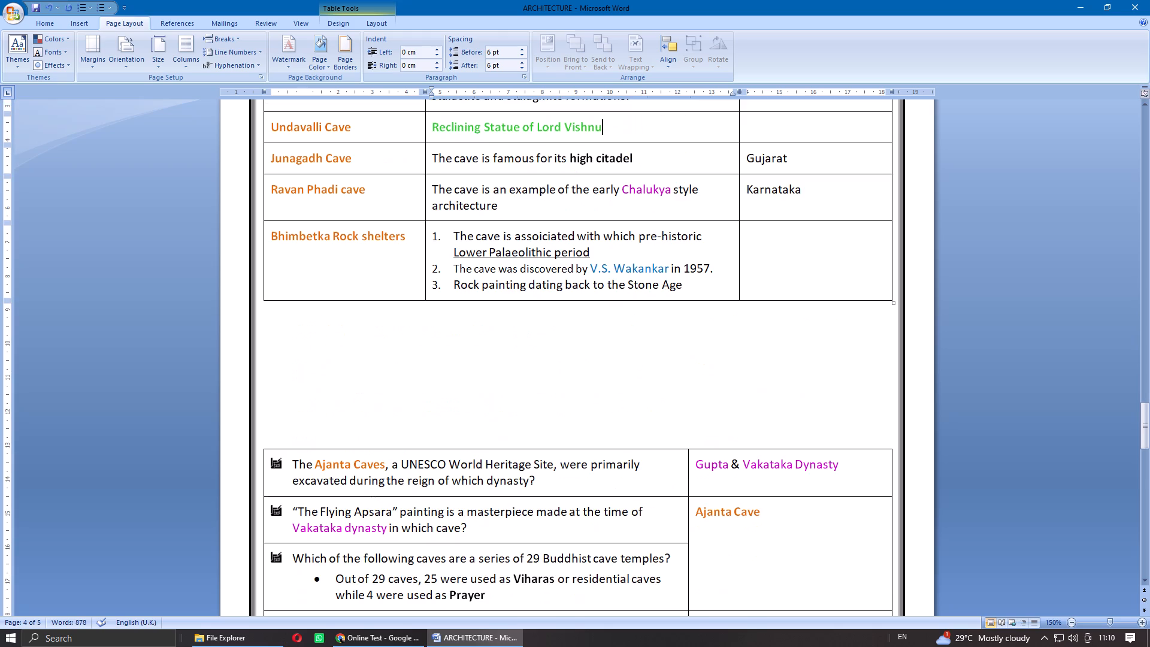
click(774, 259)
text(Madhya Pradesh)
Add a new row below Bhimbetka Rock shelters and remove the automatic numbering from its description cell.
key(Tab)
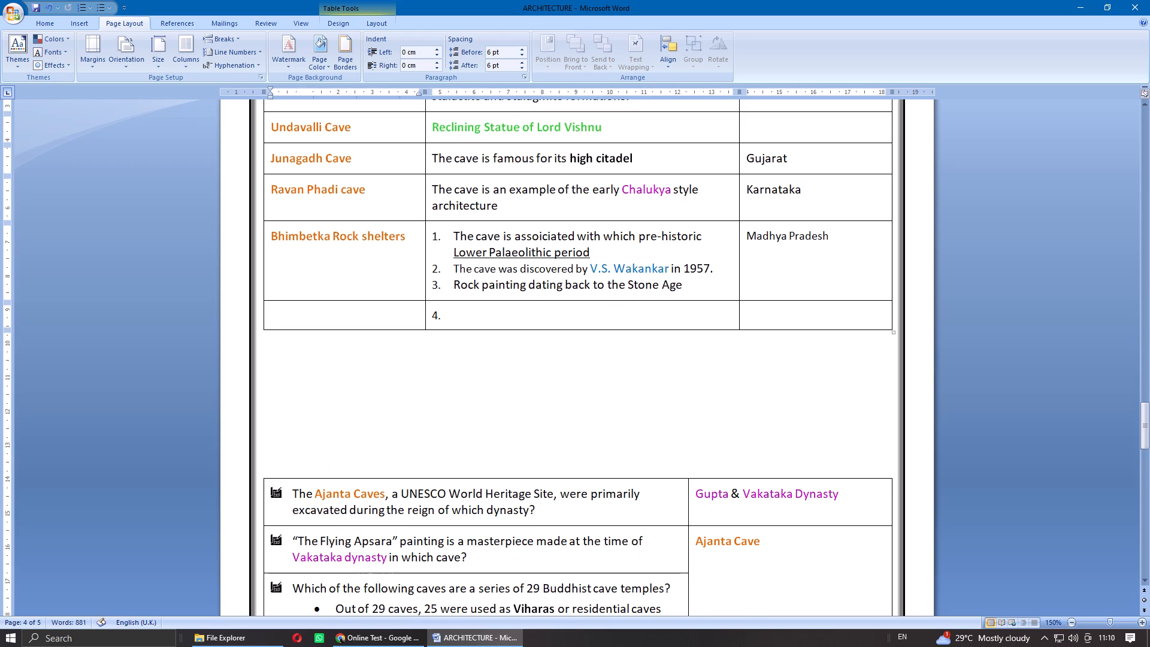
click(530, 315)
key(BackSpace)
key(BackSpace)
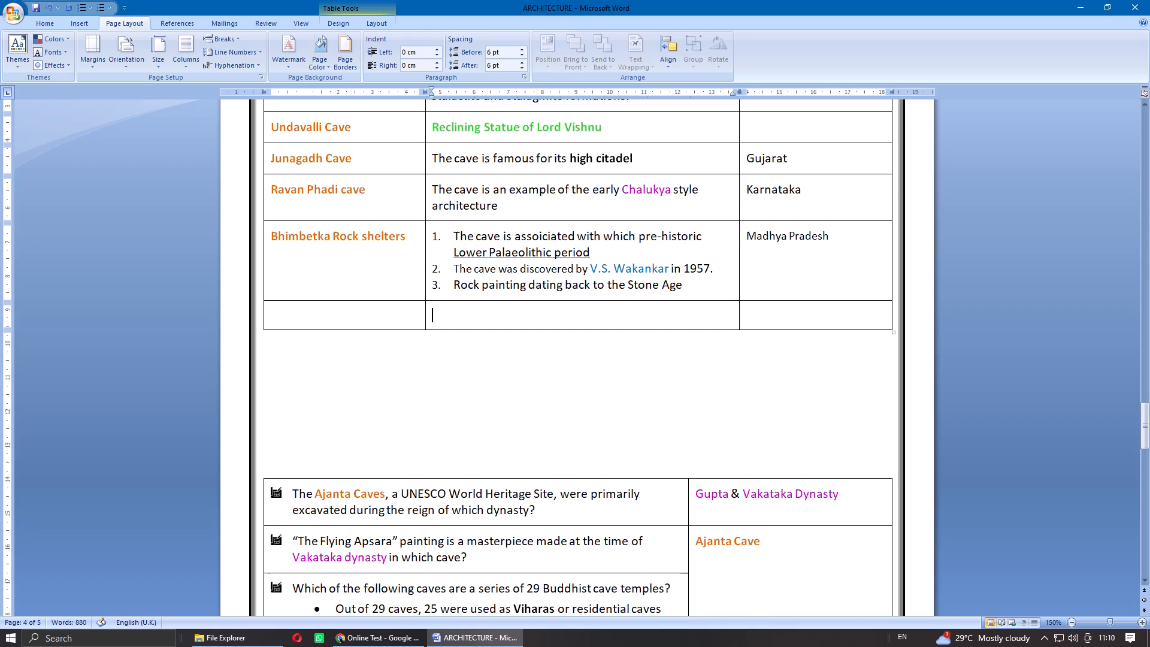
Move "Ajanta Cave" from the old answer cell into the name cell of the new last row.
scroll(647, 382, down, 1)
drag(777, 467, 706, 470)
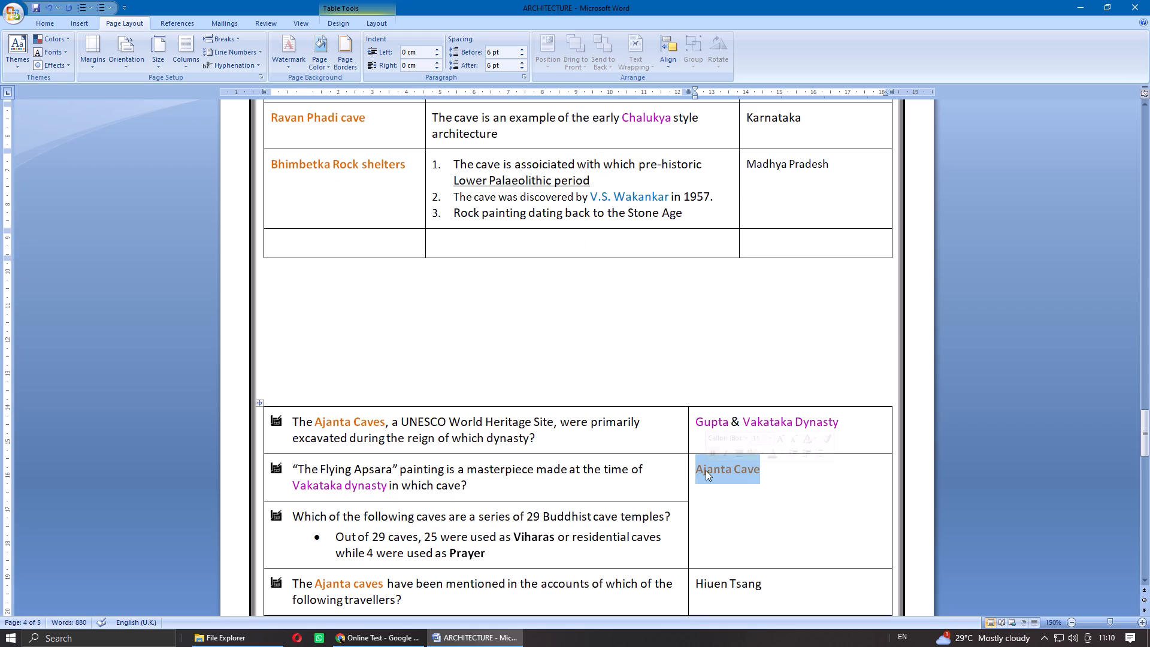
key(ctrl+x)
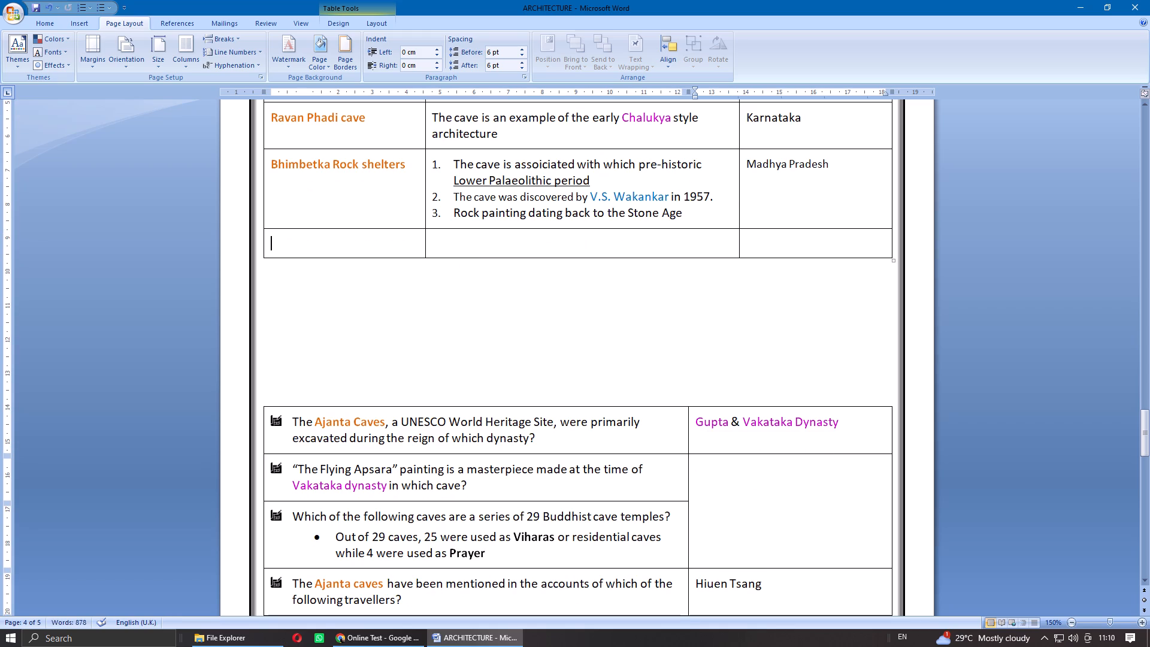
click(366, 238)
key(ctrl+v)
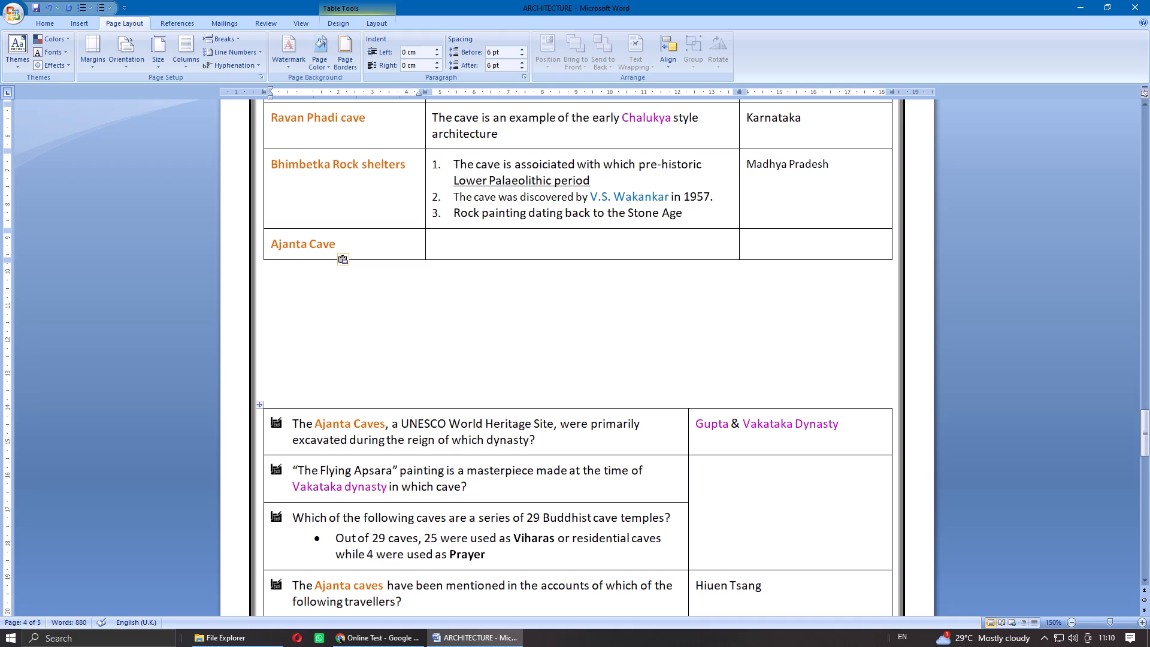
Write "The cave was built during the reign of" in the Ajanta description and move "Gupta & Vakataka Dynasty" from the old answer cell after it.
click(454, 242)
text(the cave was built during the rei)
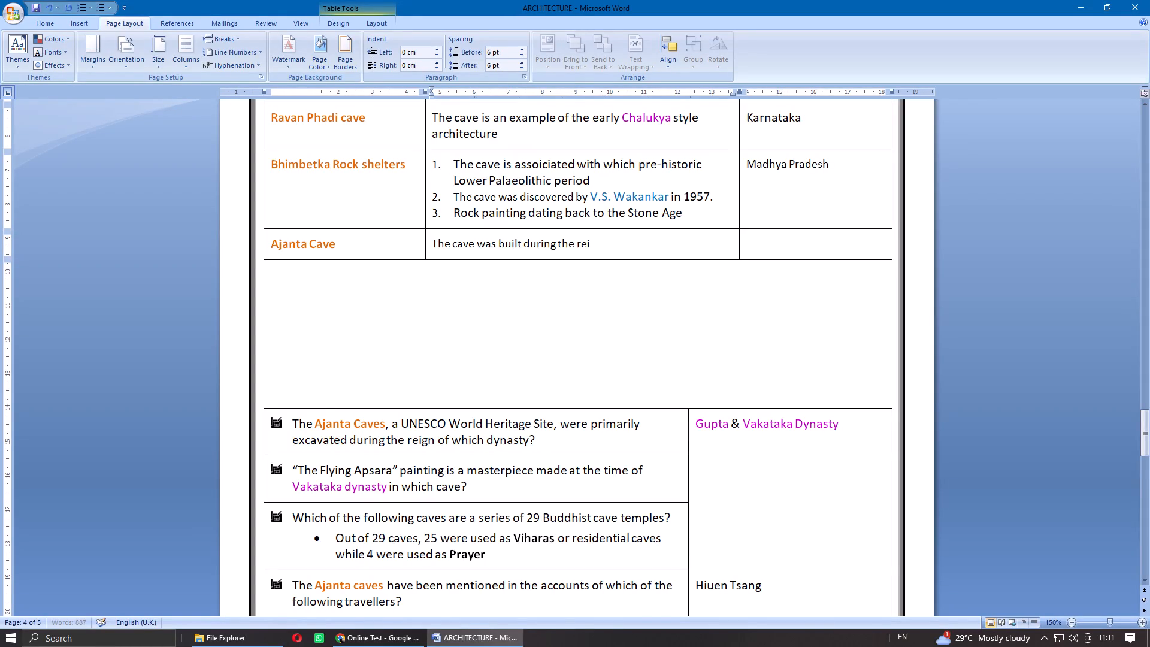
text(gn of)
key(space)
drag(705, 428, 838, 424)
key(ctrl+x)
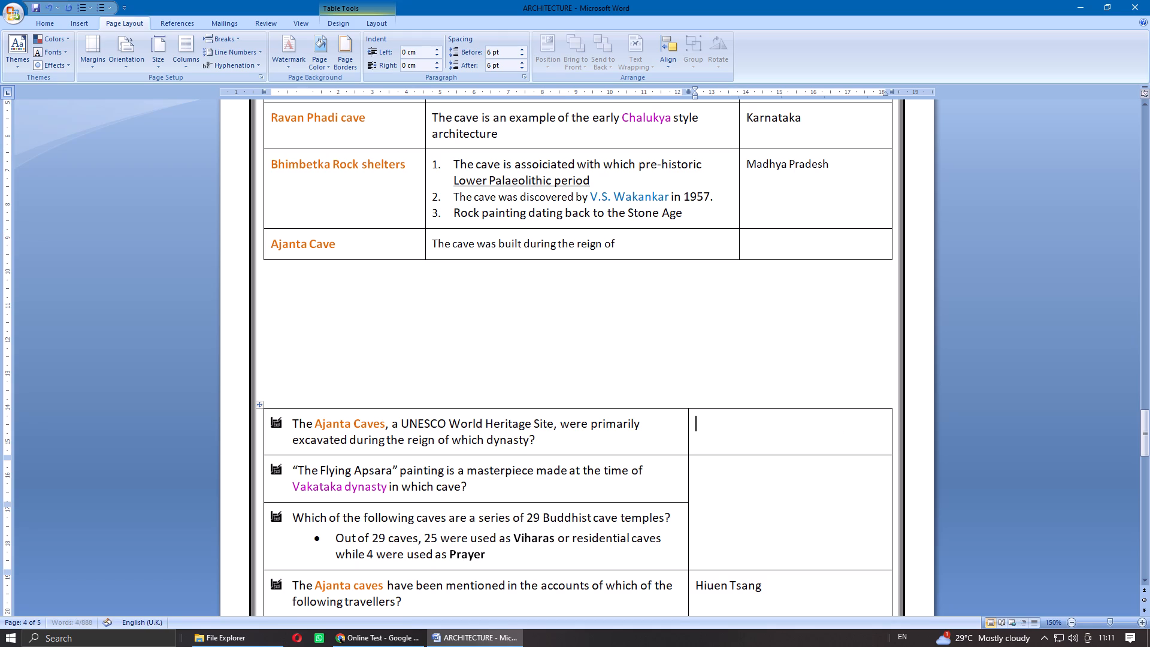
click(635, 244)
key(ctrl+v)
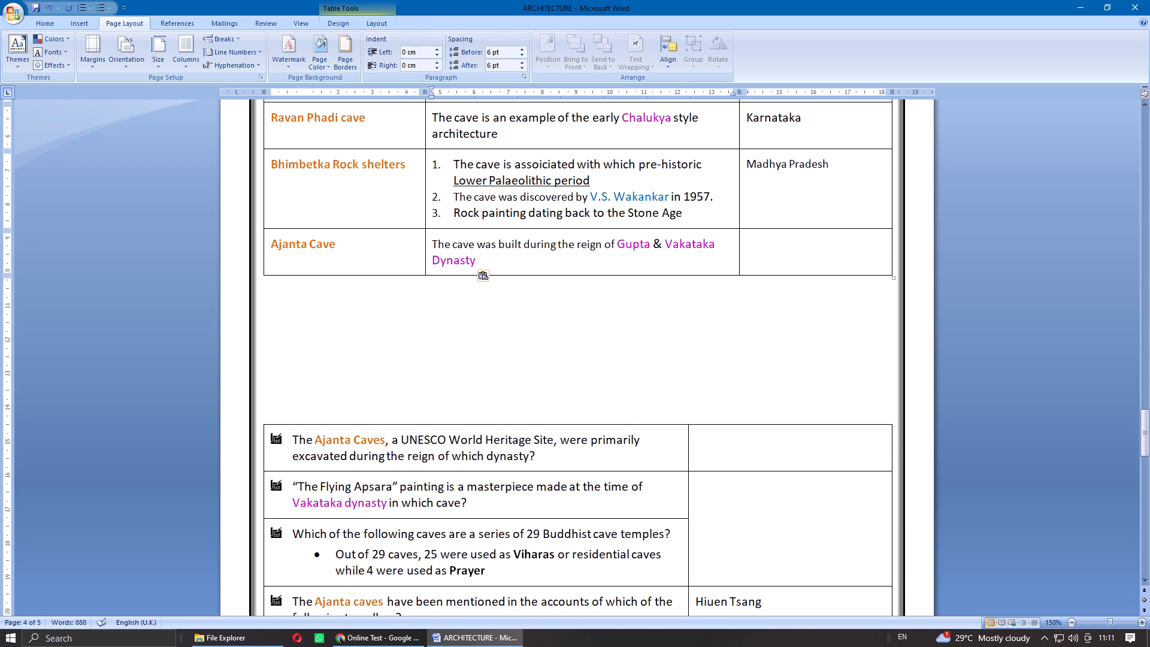
Move "“The Flying Apsara” painting is a masterpiece made at the time of Vakataka dynasty" from the old question onto a new line of the Ajanta description.
key(Return)
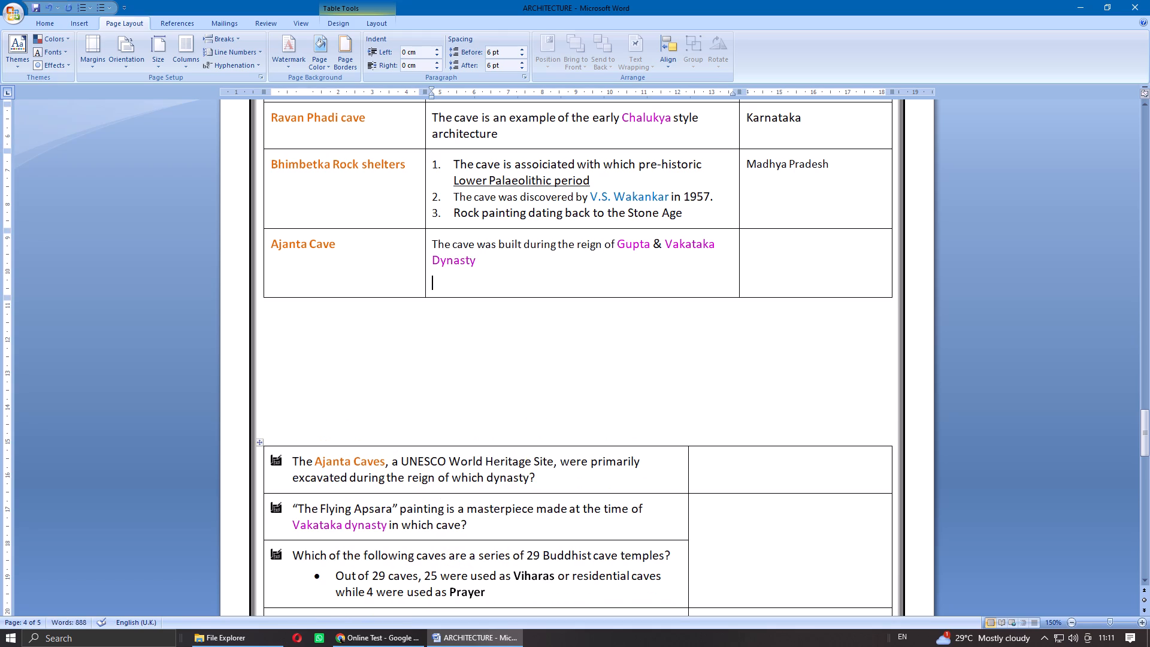
scroll(505, 467, down, 2)
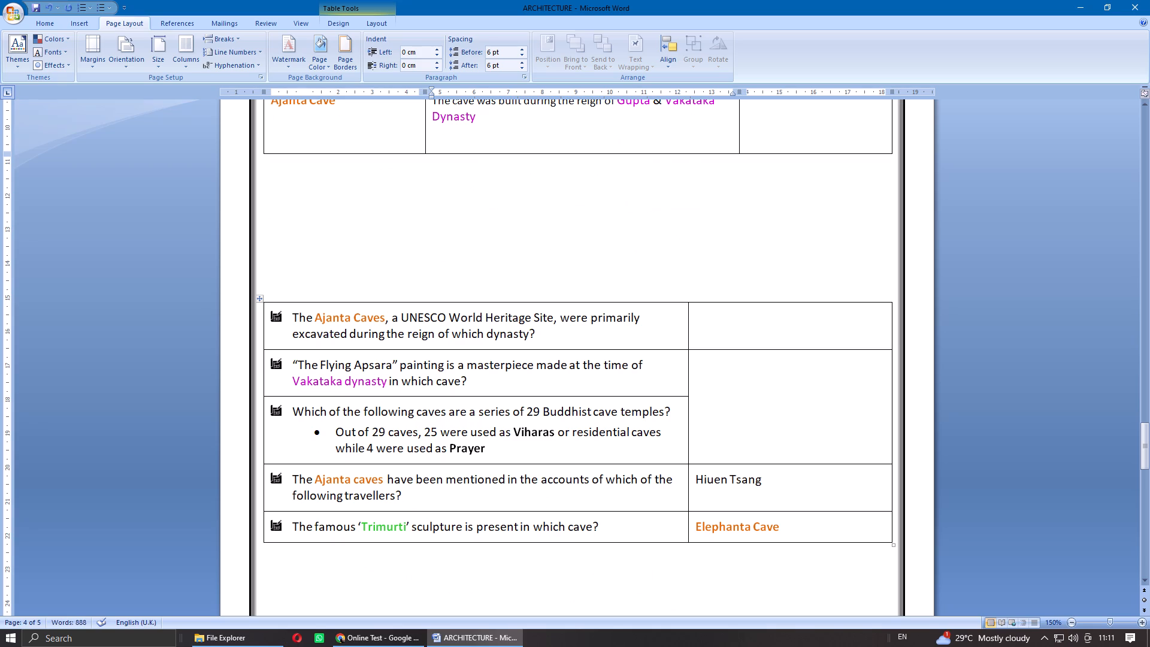
drag(292, 363, 370, 377)
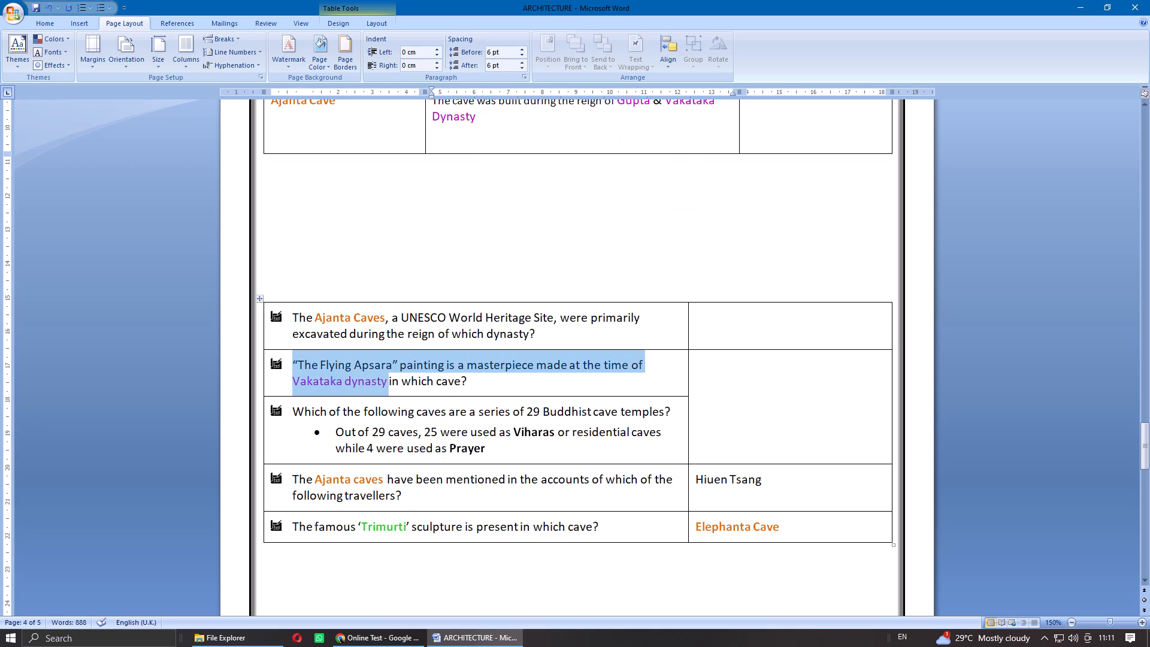
drag(370, 377, 370, 377)
key(ctrl+x)
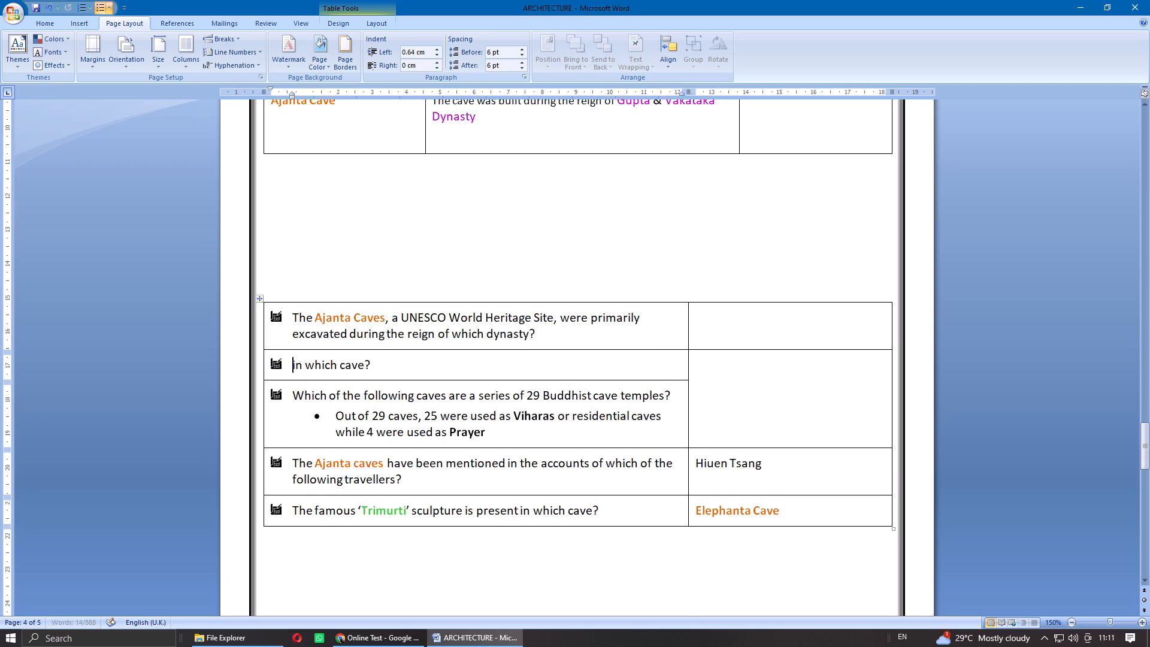
click(462, 134)
key(ctrl+v)
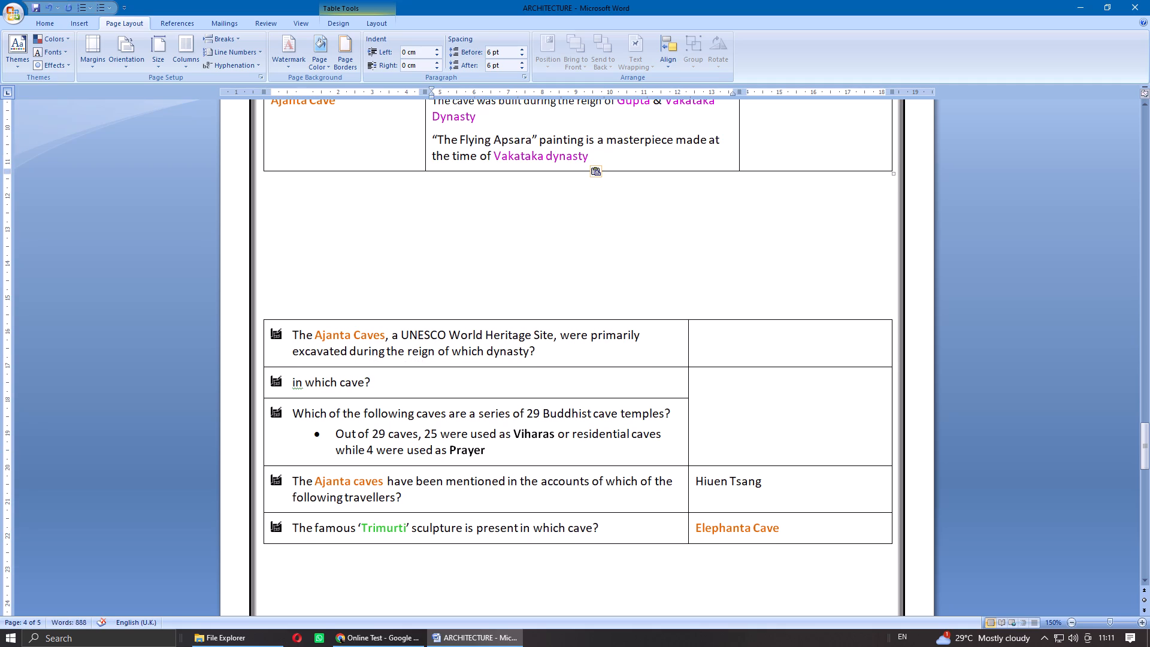
key(space)
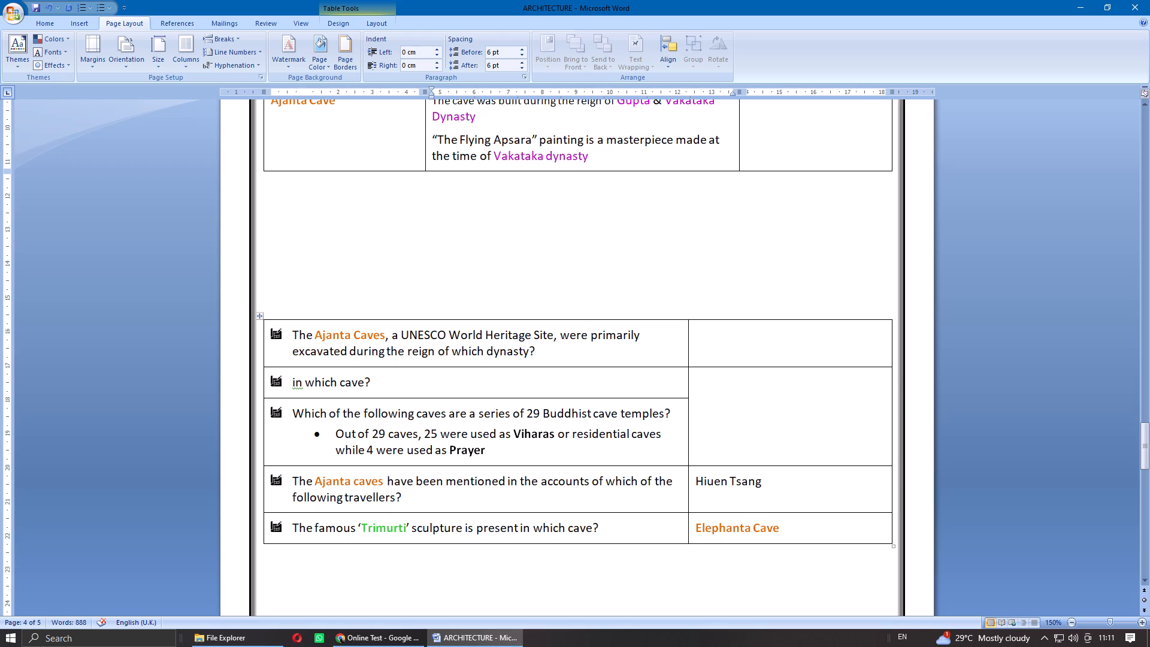
Move "a series of 29 Buddhist cave temples" onto a new line of the Ajanta description, capitalising its first letter and ending it with a period.
drag(468, 418, 652, 413)
key(ctrl+x)
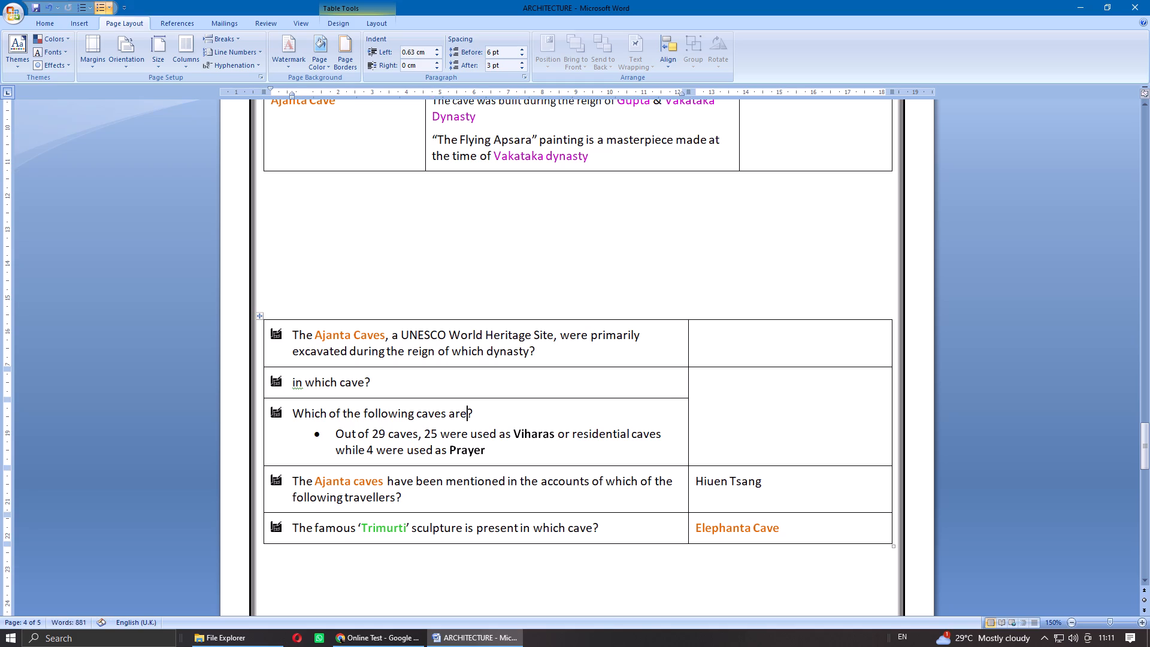
click(634, 154)
key(BackSpace)
key(Return)
key(ctrl+v)
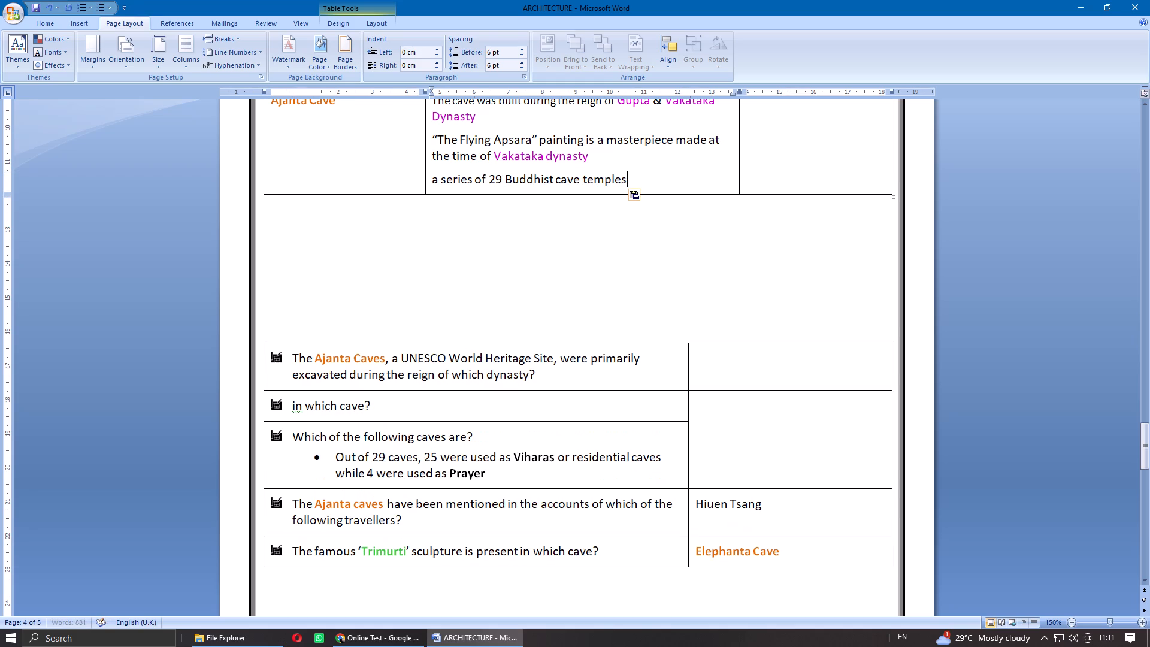
click(437, 183)
key(BackSpace)
key(shift+a)
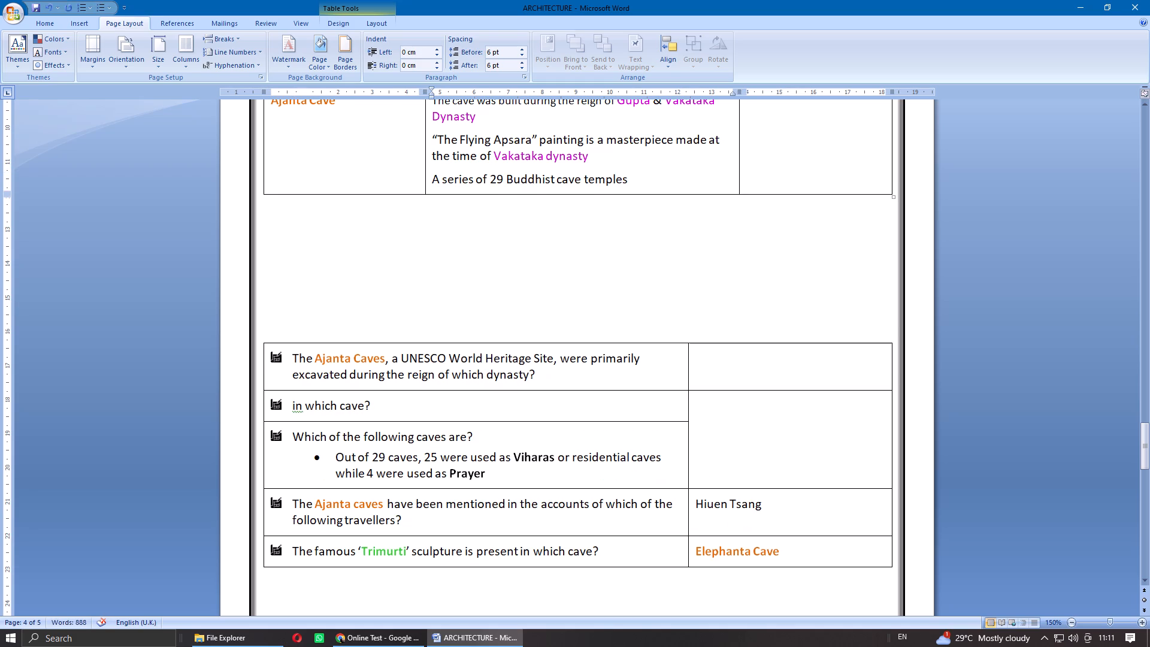
click(635, 178)
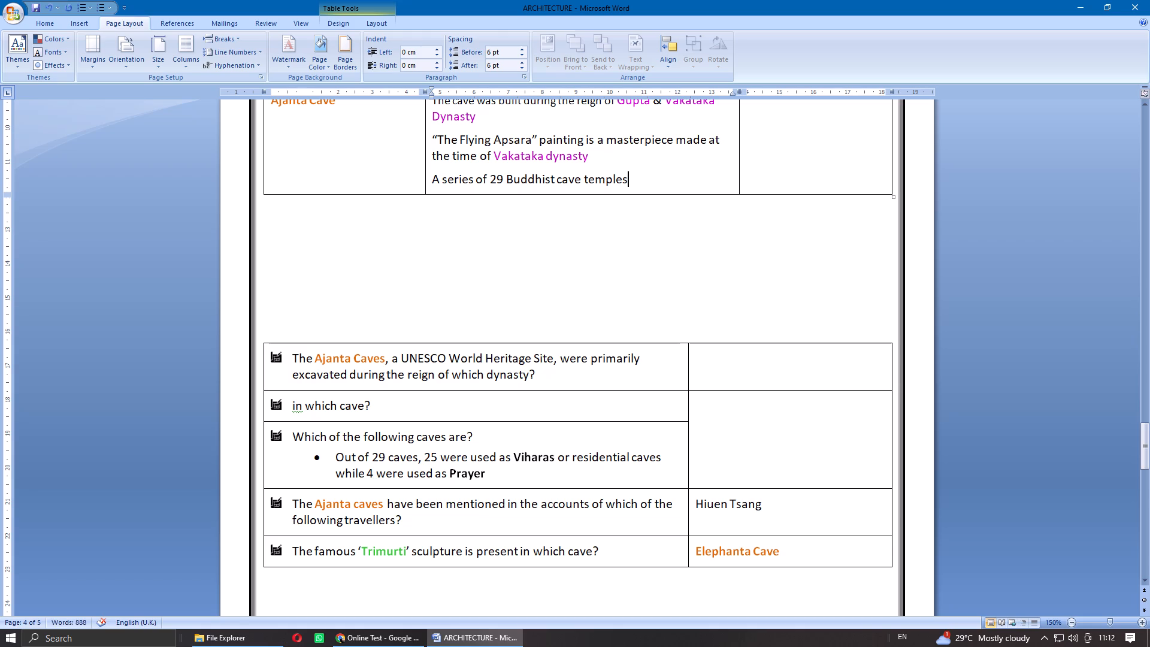
key(period)
key(space)
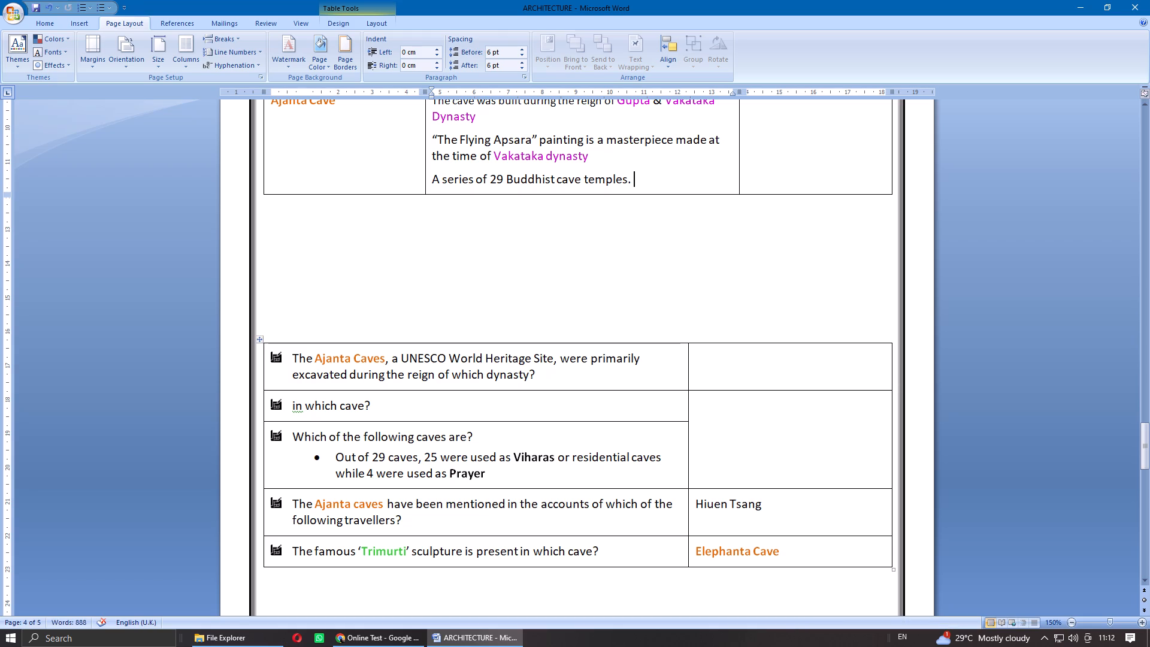
Unbullet the old note about 25 Viharas and 4 Prayer caves and move it onto a new line of the Ajanta description.
click(336, 455)
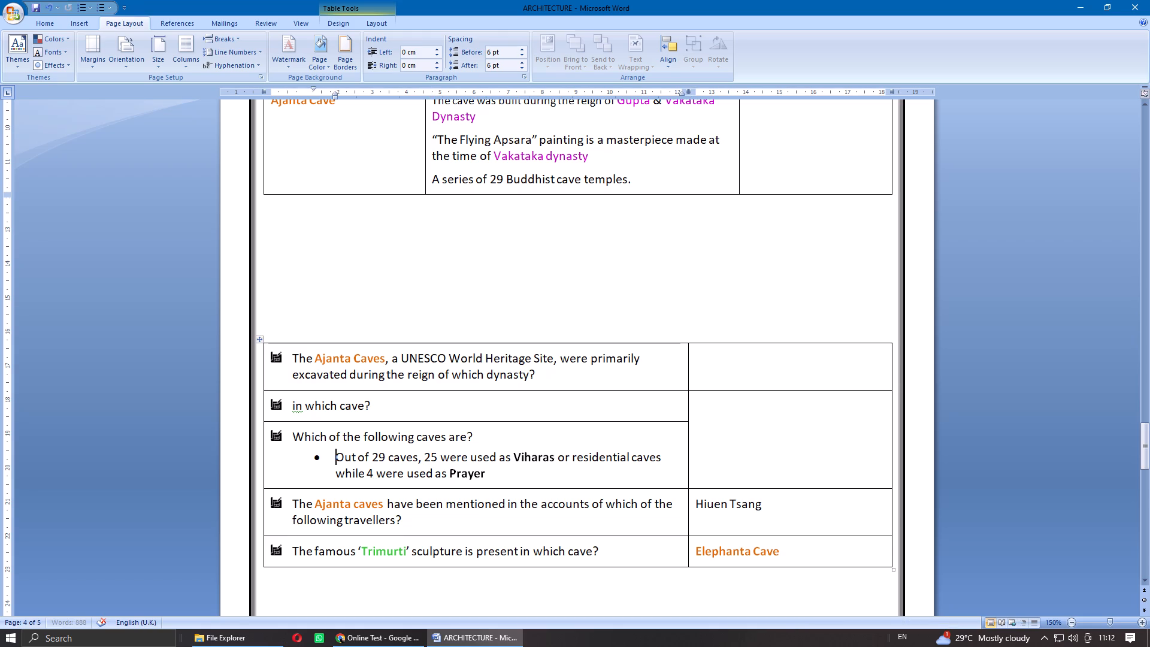
key(BackSpace)
drag(336, 455, 478, 470)
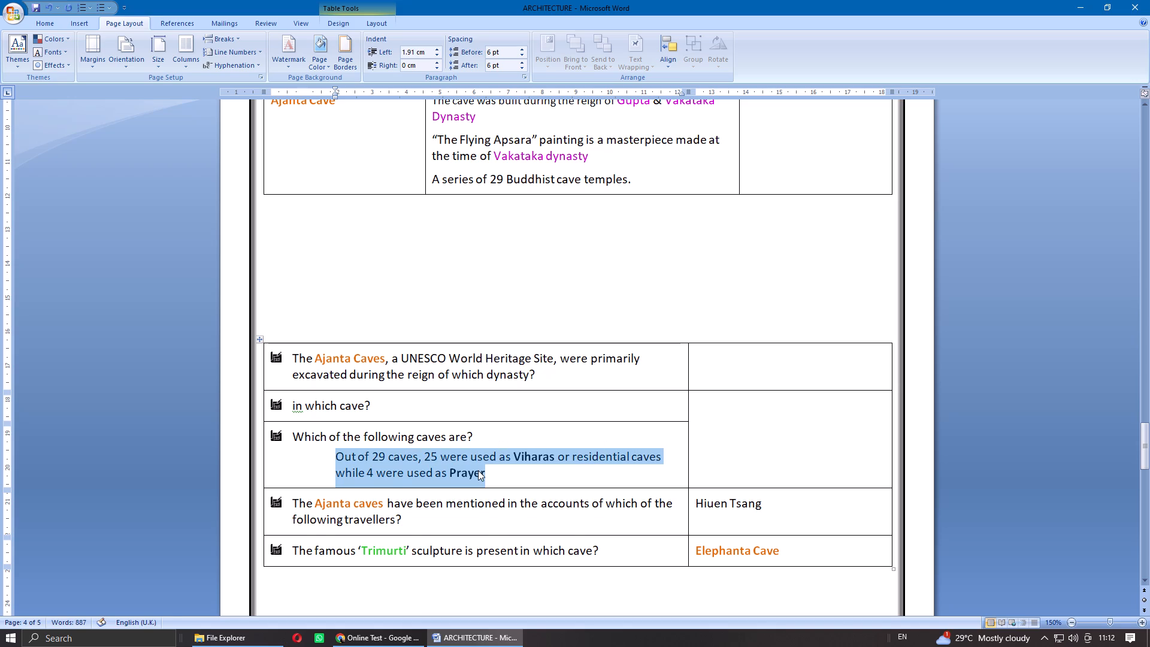
key(ctrl+x)
click(662, 185)
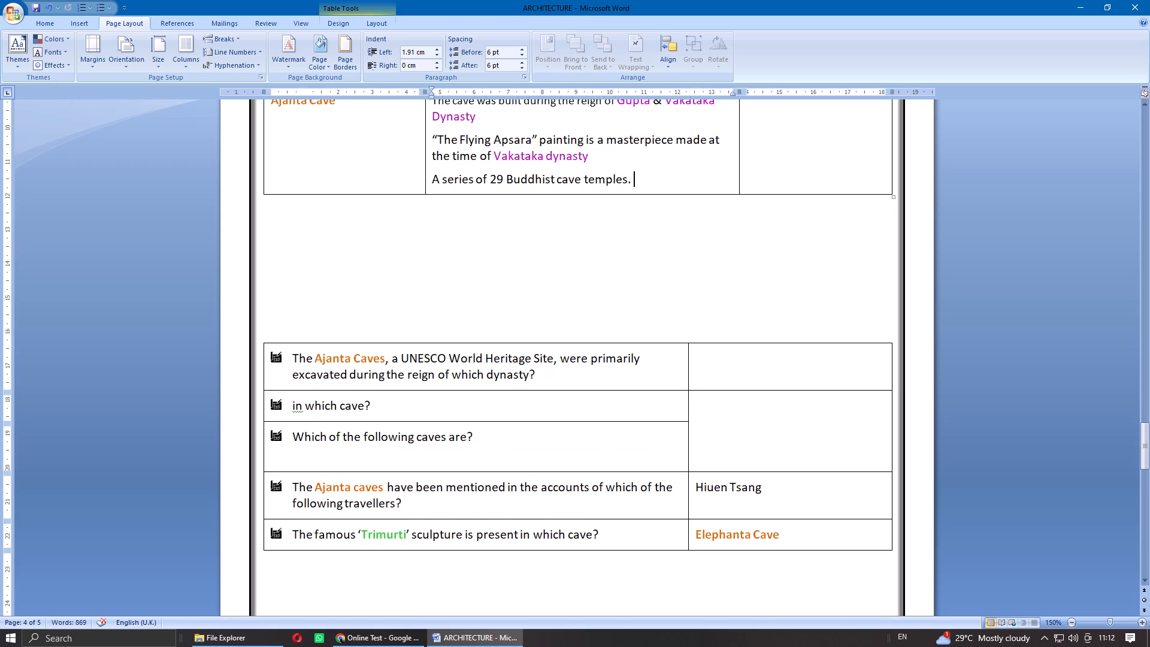
key(BackSpace)
key(Return)
key(ctrl+v)
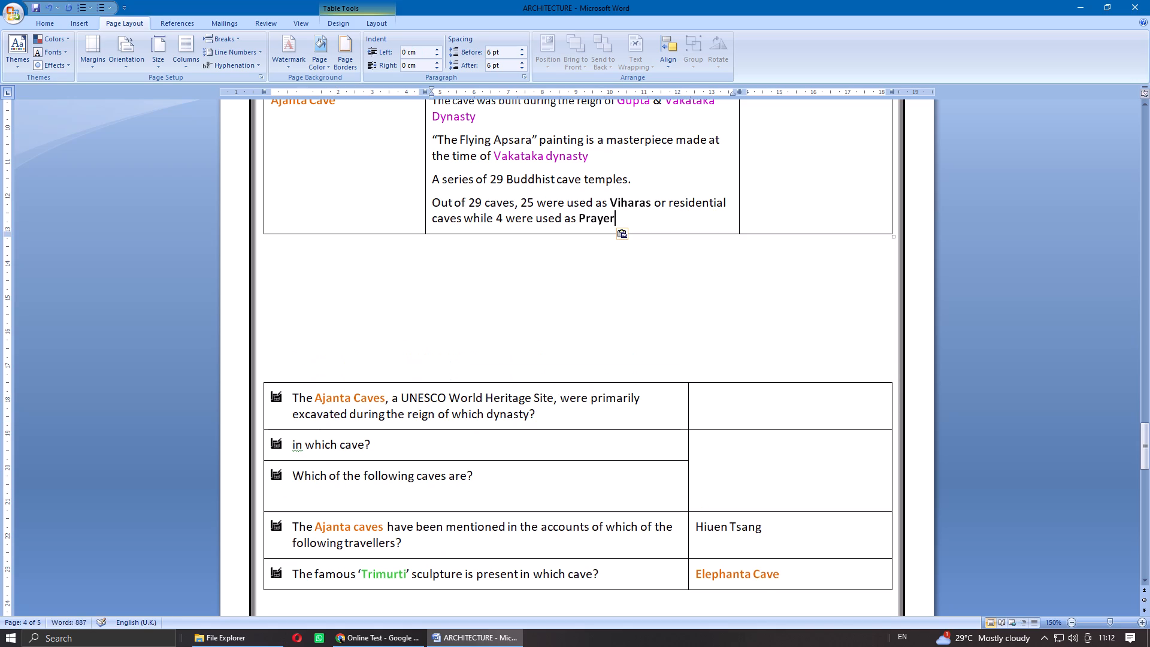
Move "Hiuen Tsang" from the old answer cell onto a new last line of the Ajanta description.
scroll(571, 363, down, 2)
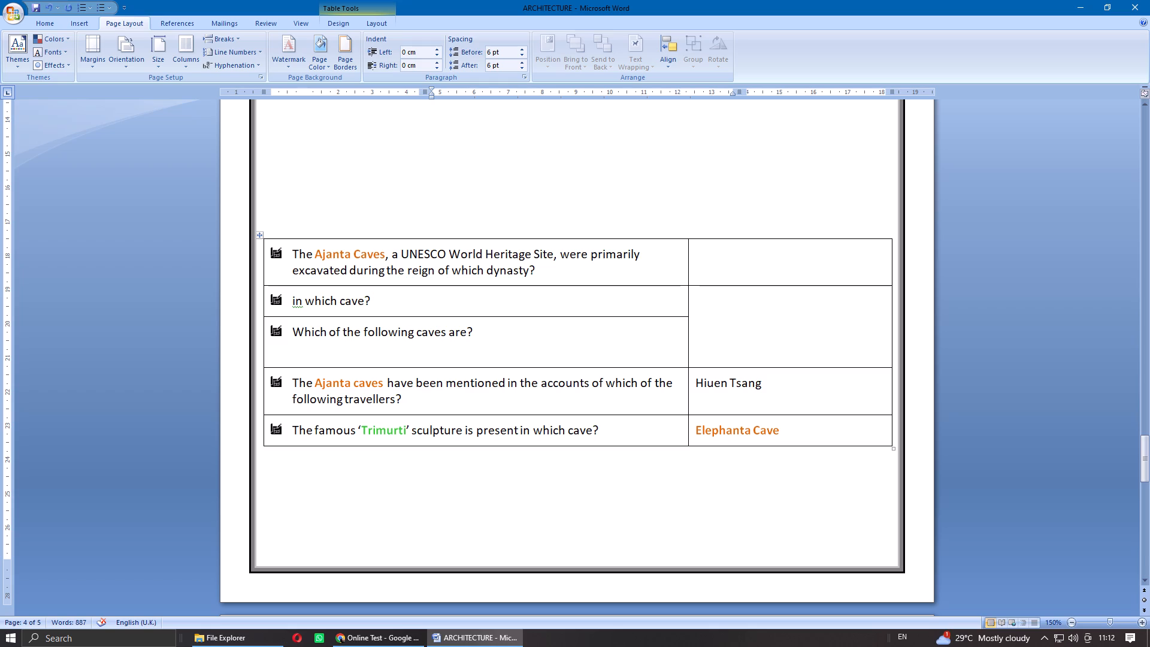
drag(778, 385, 717, 385)
key(ctrl+x)
scroll(597, 328, up, 3)
click(636, 293)
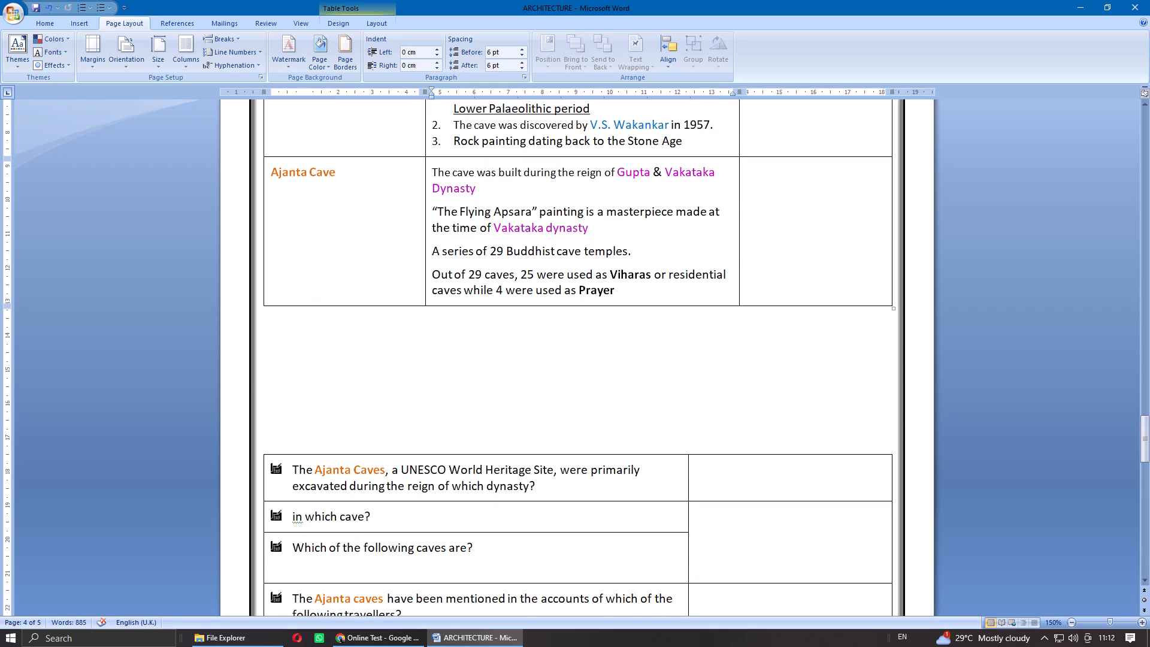
key(Return)
key(ctrl+v)
scroll(636, 305, down, 2)
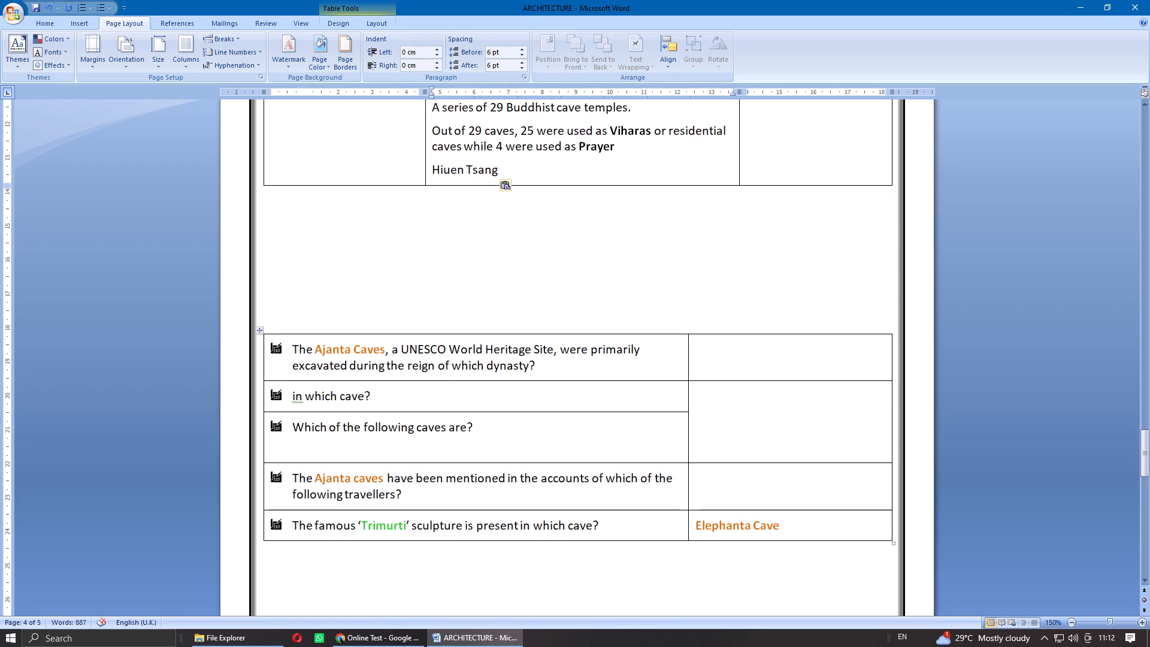
key(space)
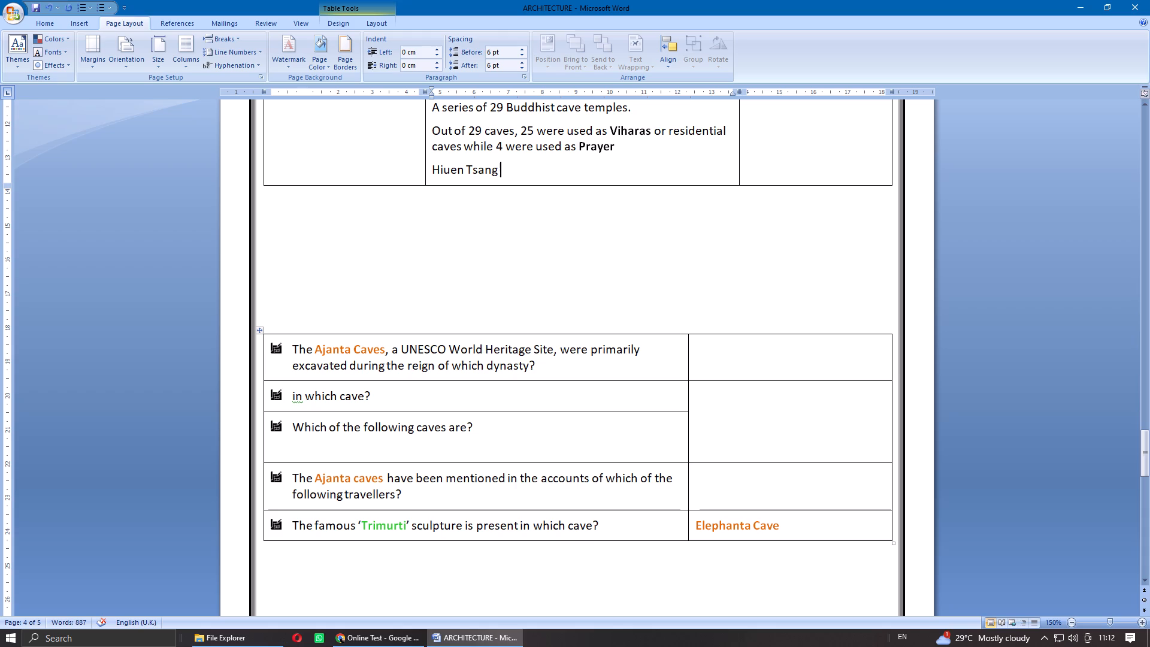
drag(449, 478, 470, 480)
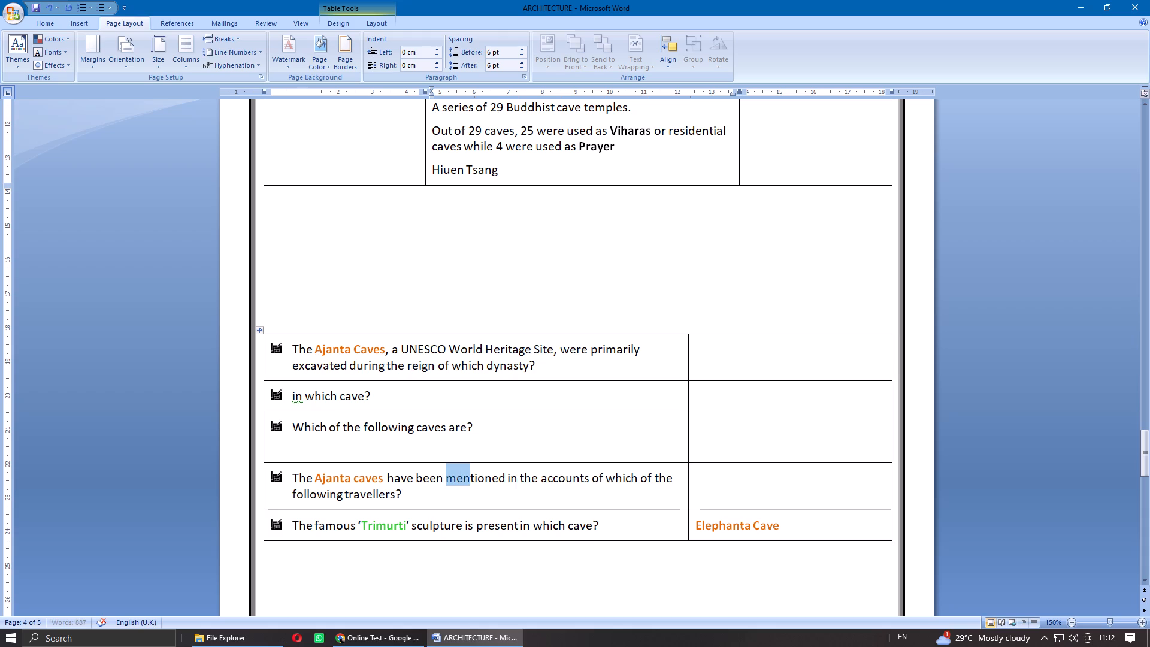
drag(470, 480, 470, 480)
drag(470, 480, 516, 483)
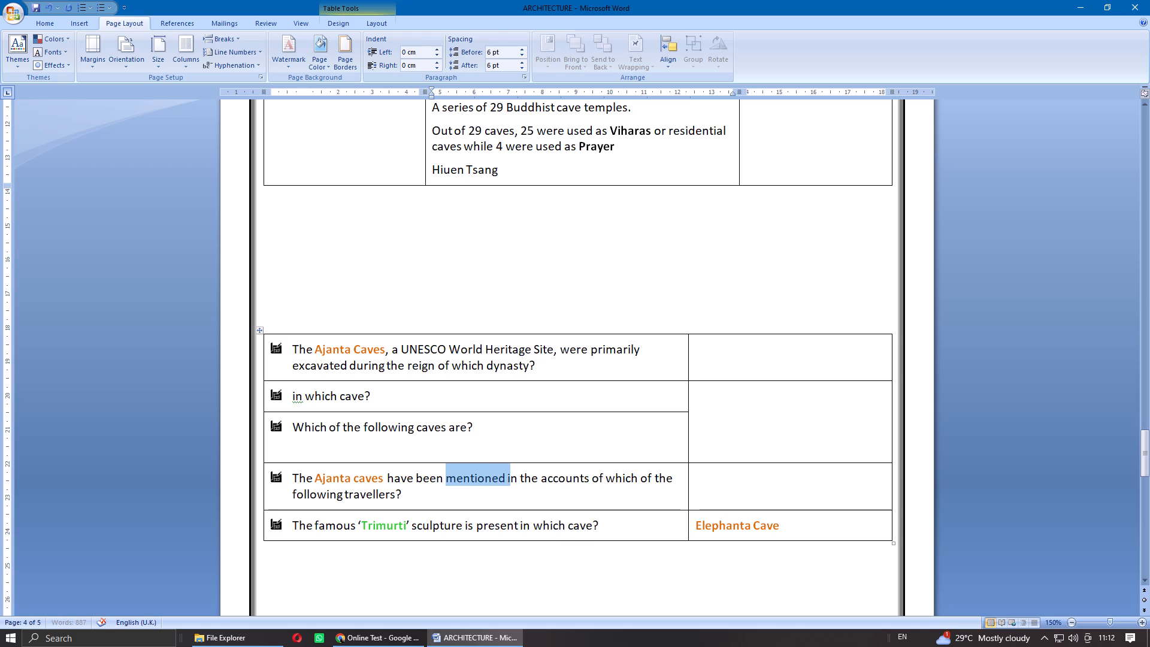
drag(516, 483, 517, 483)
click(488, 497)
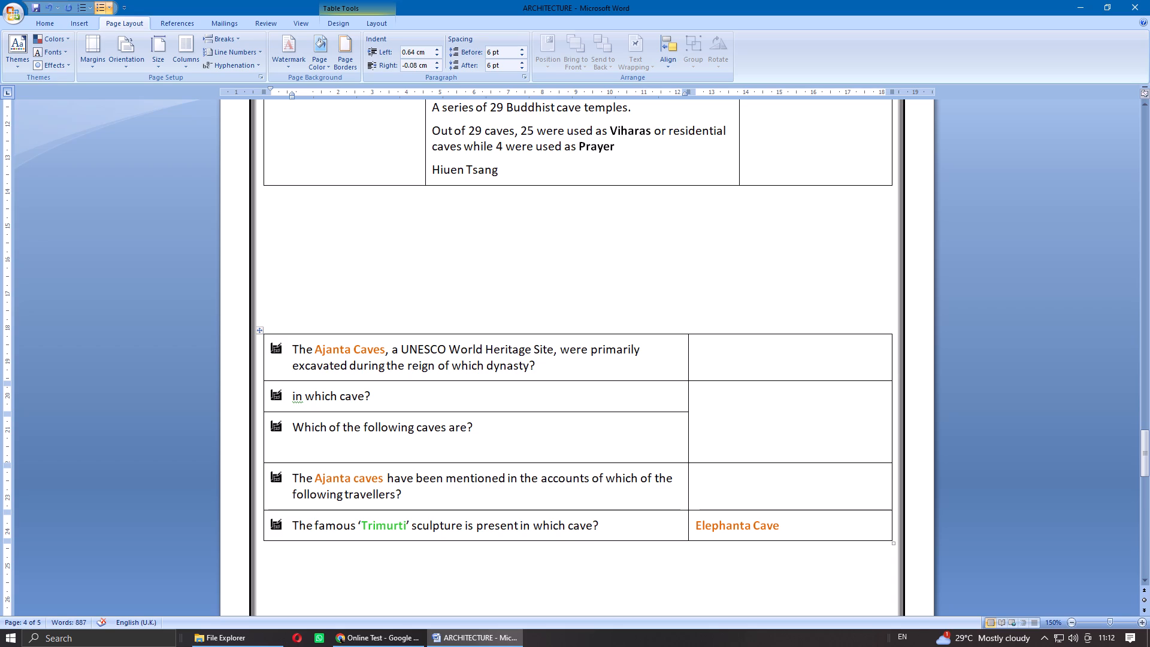
Add a new row below Ajanta Cave in the three-column table.
click(798, 161)
key(Tab)
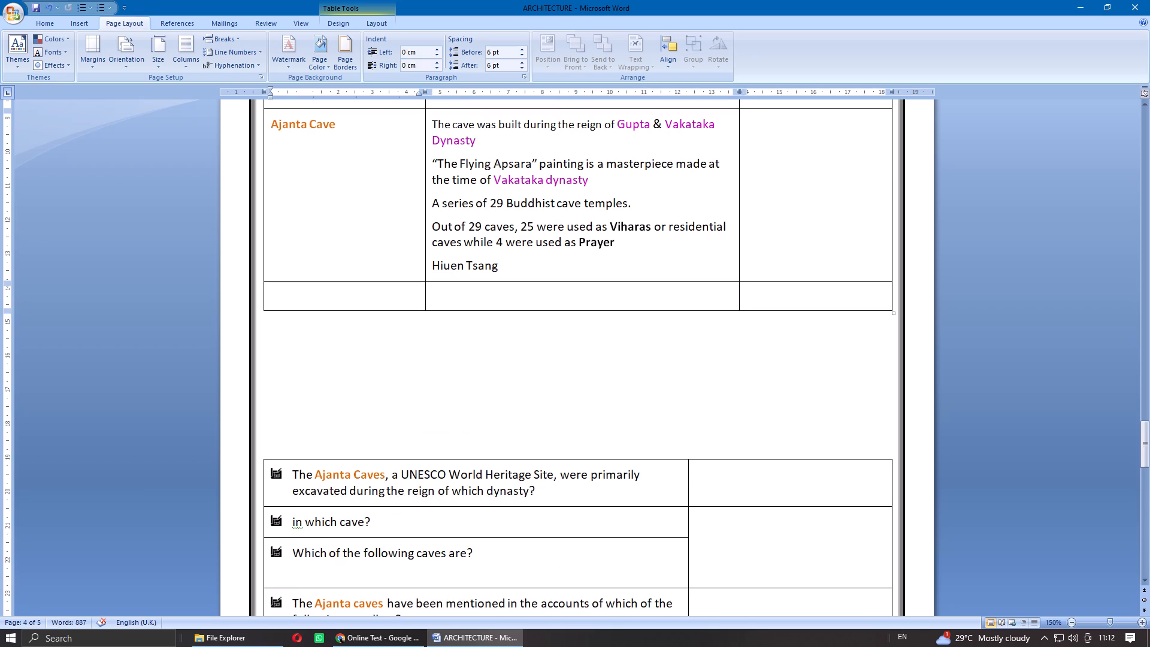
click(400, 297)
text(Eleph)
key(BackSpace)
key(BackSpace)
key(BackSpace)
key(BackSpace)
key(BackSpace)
Move "Elephanta Cave" from the old answer cell into the name cell of the new last row.
scroll(594, 328, down, 2)
drag(795, 506, 718, 506)
key(ctrl+x)
click(365, 156)
key(ctrl+v)
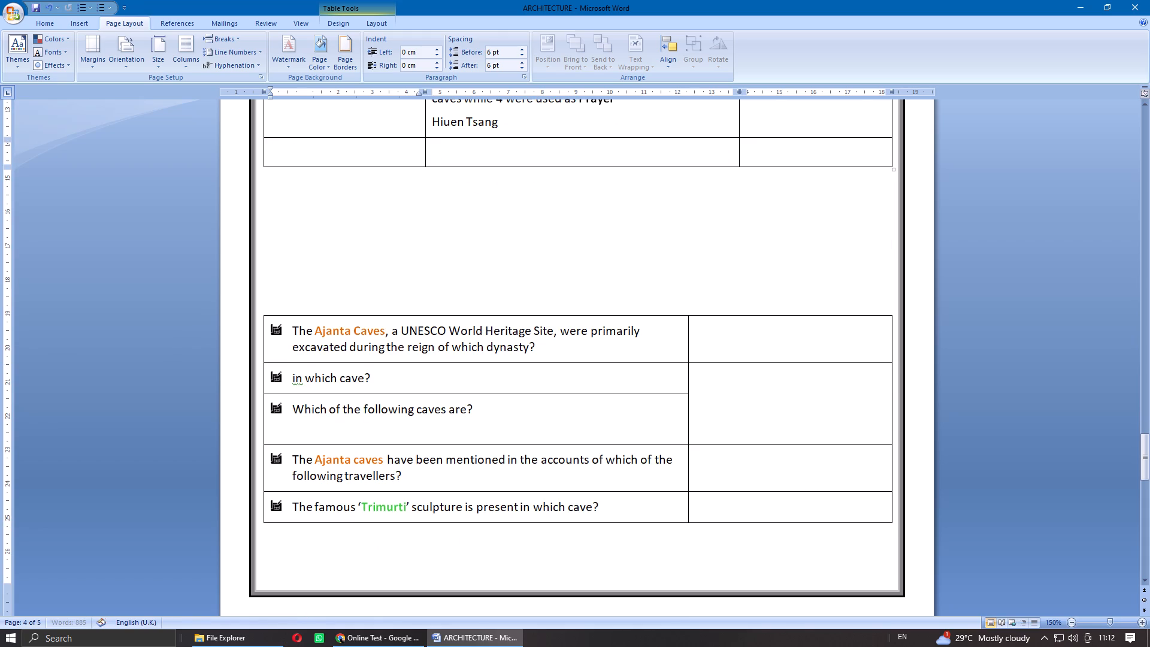
Move "The famous ‘Trimurti’ sculpture" from the old question into the Elephanta Cave description cell.
drag(293, 509, 480, 508)
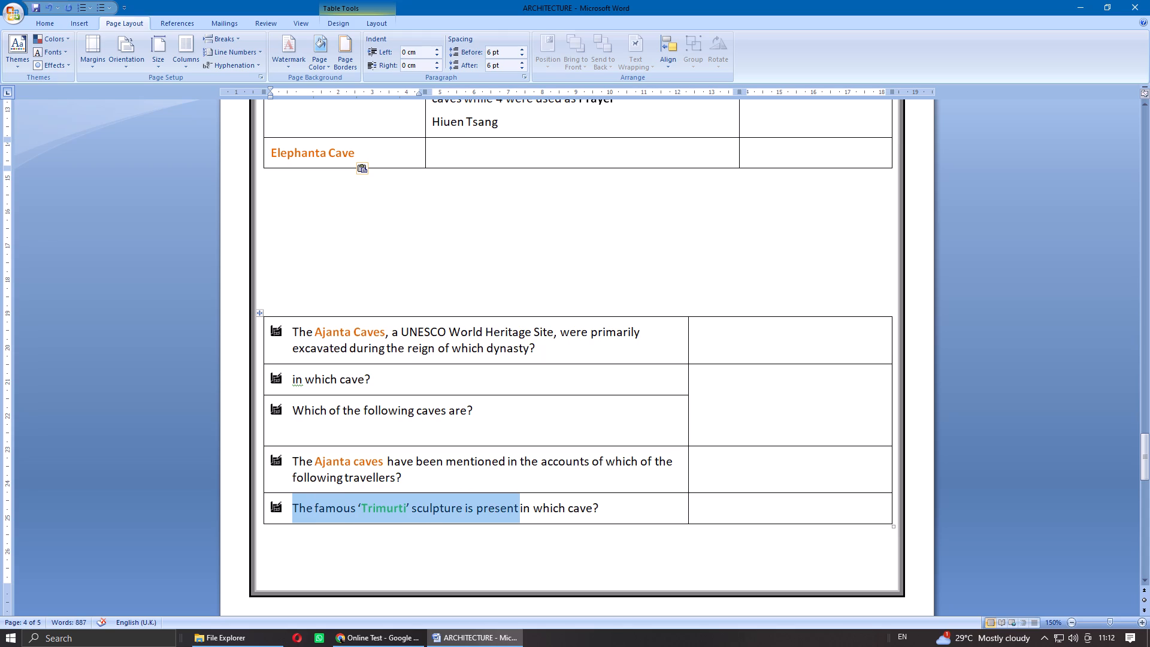
drag(480, 508, 462, 509)
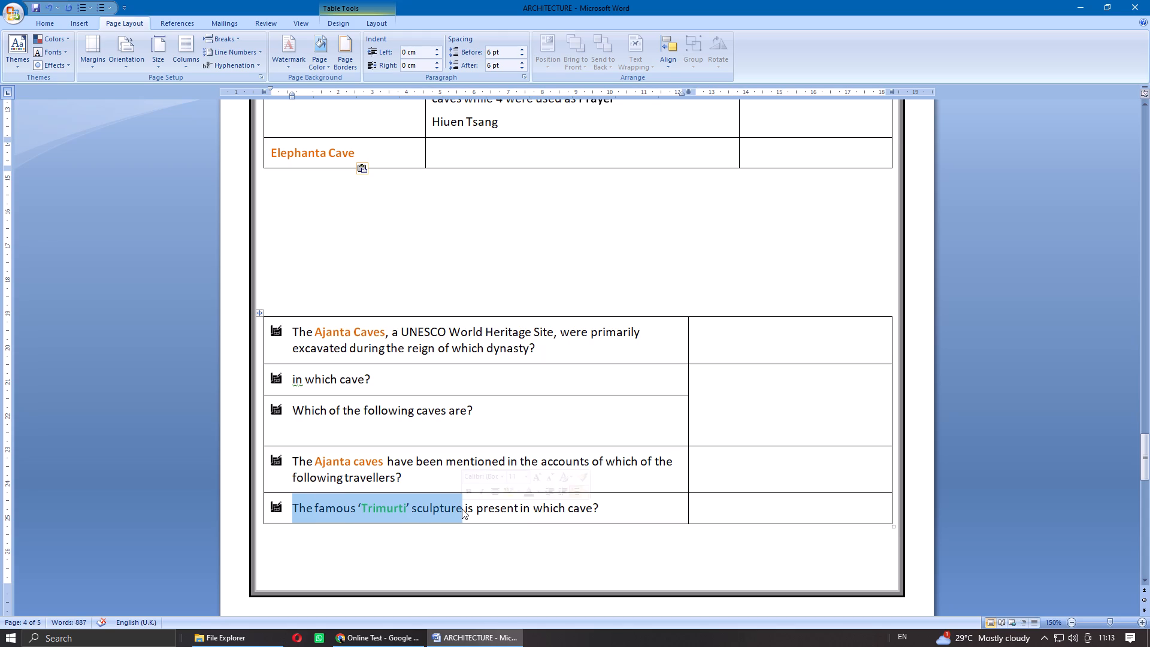
key(ctrl+x)
click(479, 150)
key(ctrl+v)
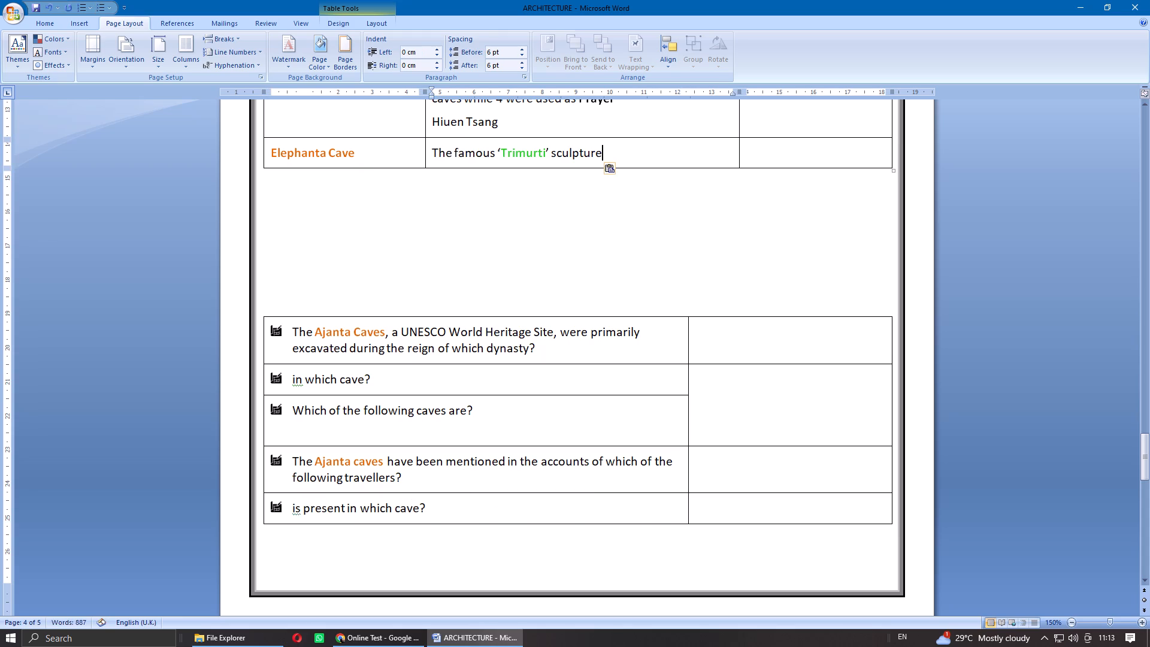
Turn the five lines of the Ajanta Cave description into a 1. 2. 3. numbered list, with numbers at the cell's left margin.
scroll(490, 163, up, 4)
drag(455, 272, 464, 370)
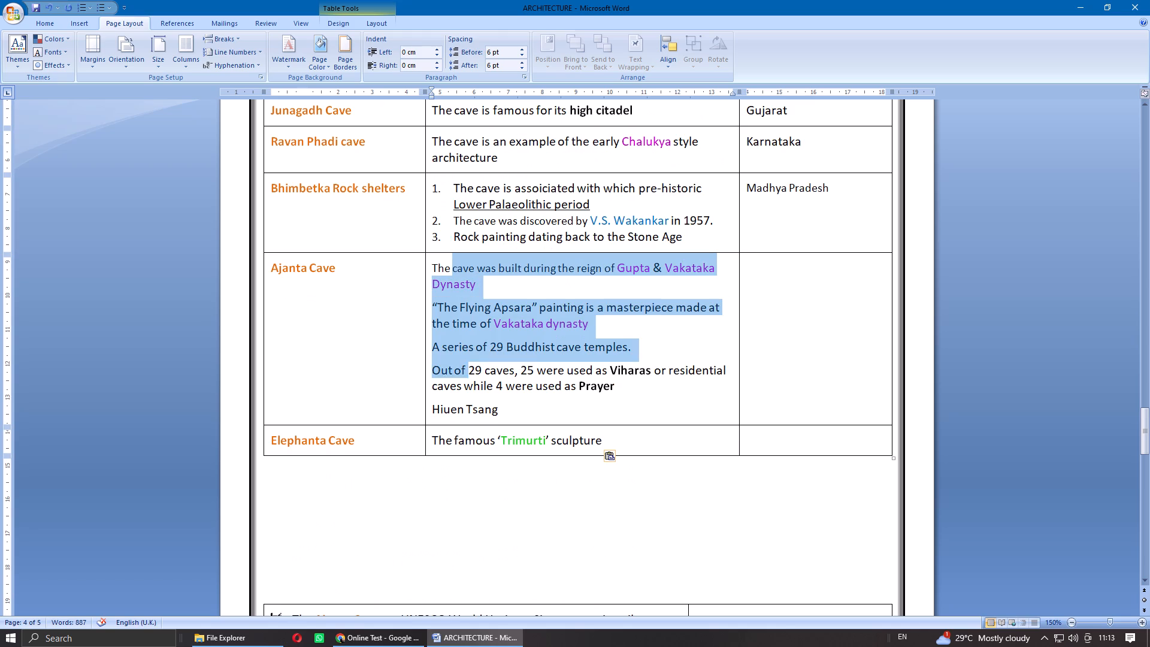
drag(464, 370, 462, 409)
scroll(411, 210, up, 2)
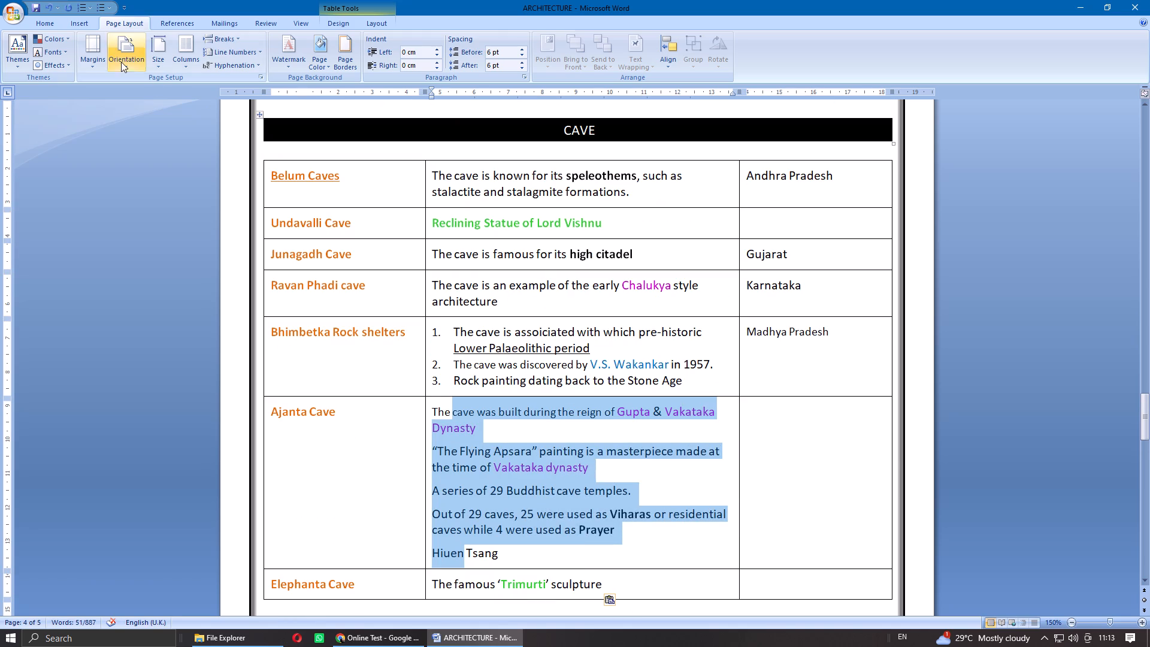
click(50, 28)
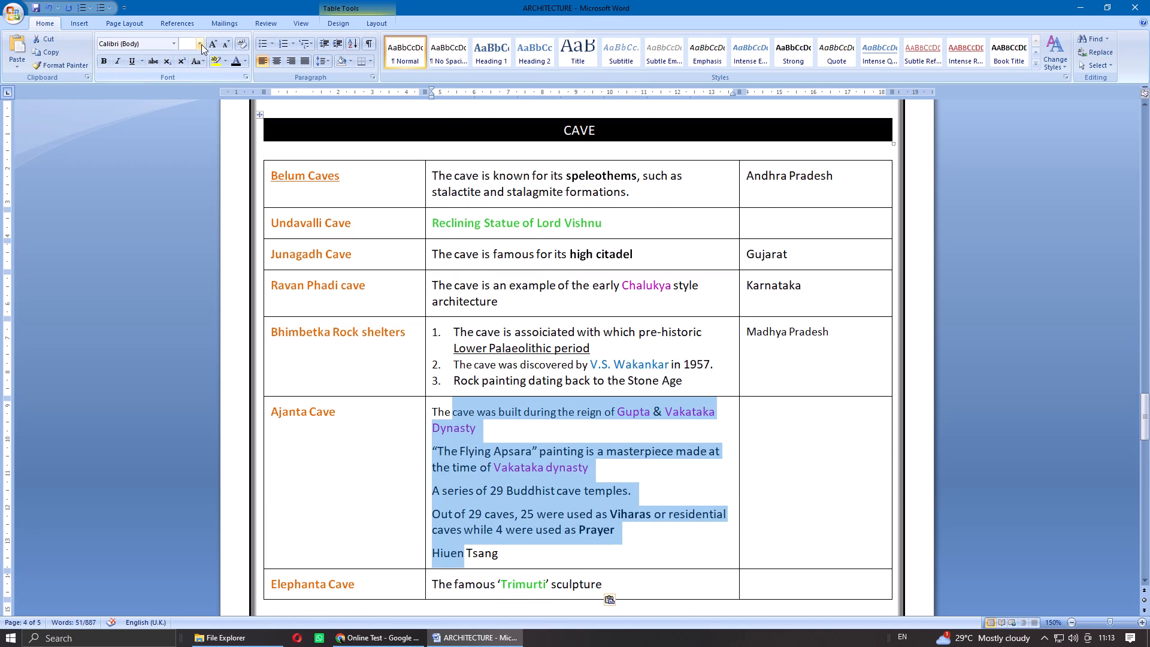
click(201, 44)
click(201, 44)
click(273, 40)
click(273, 40)
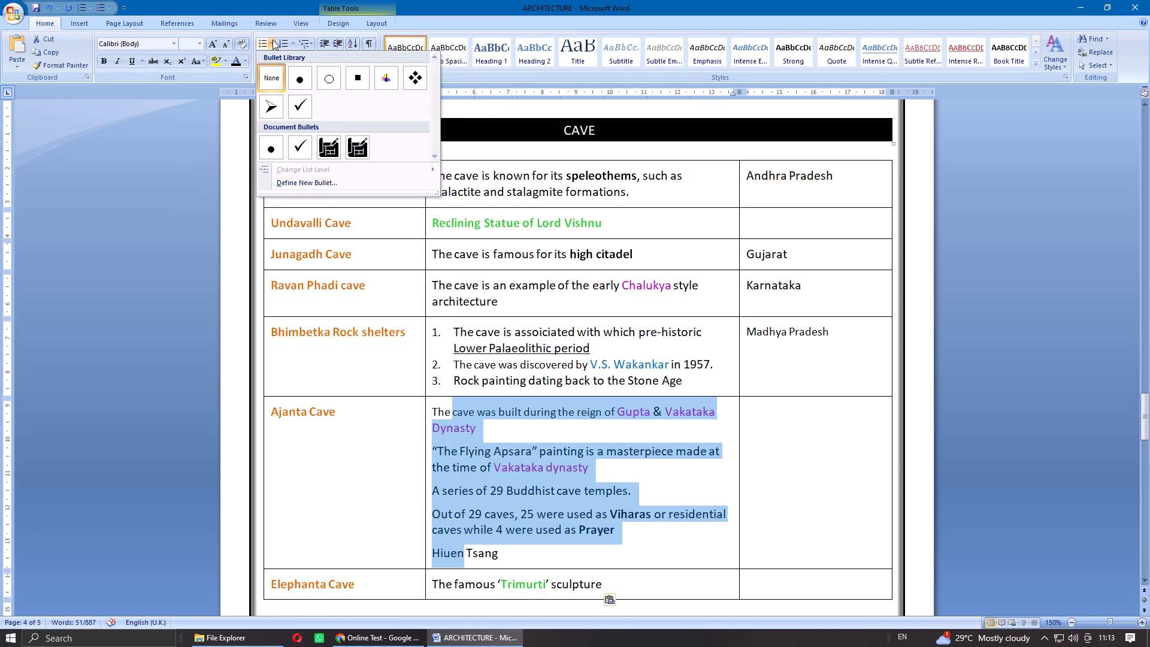
click(292, 46)
click(303, 85)
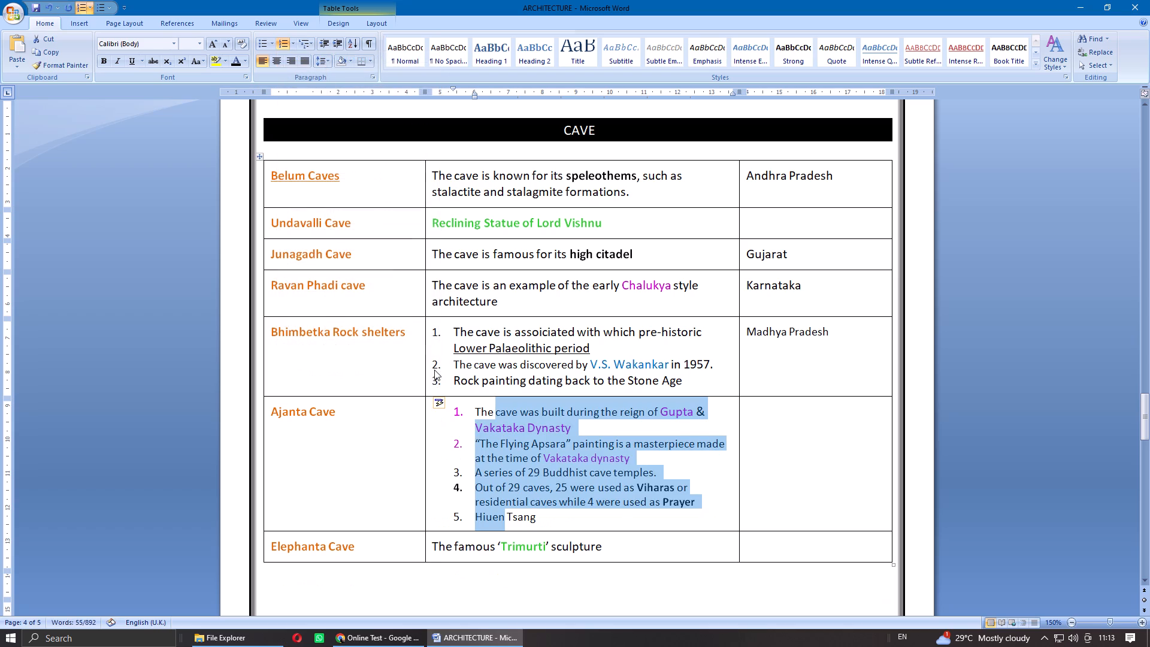
click(460, 410)
drag(459, 411, 425, 414)
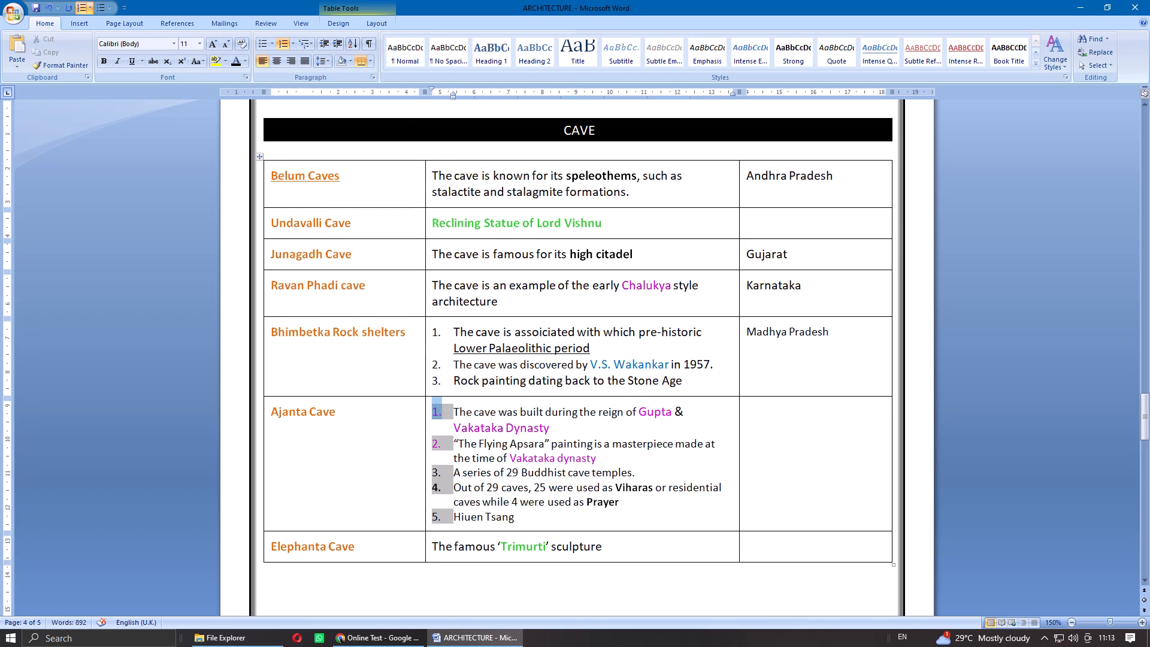
Format the list numbers in the Ajanta Cave description as non-bold black.
key(ctrl+b)
key(ctrl+b)
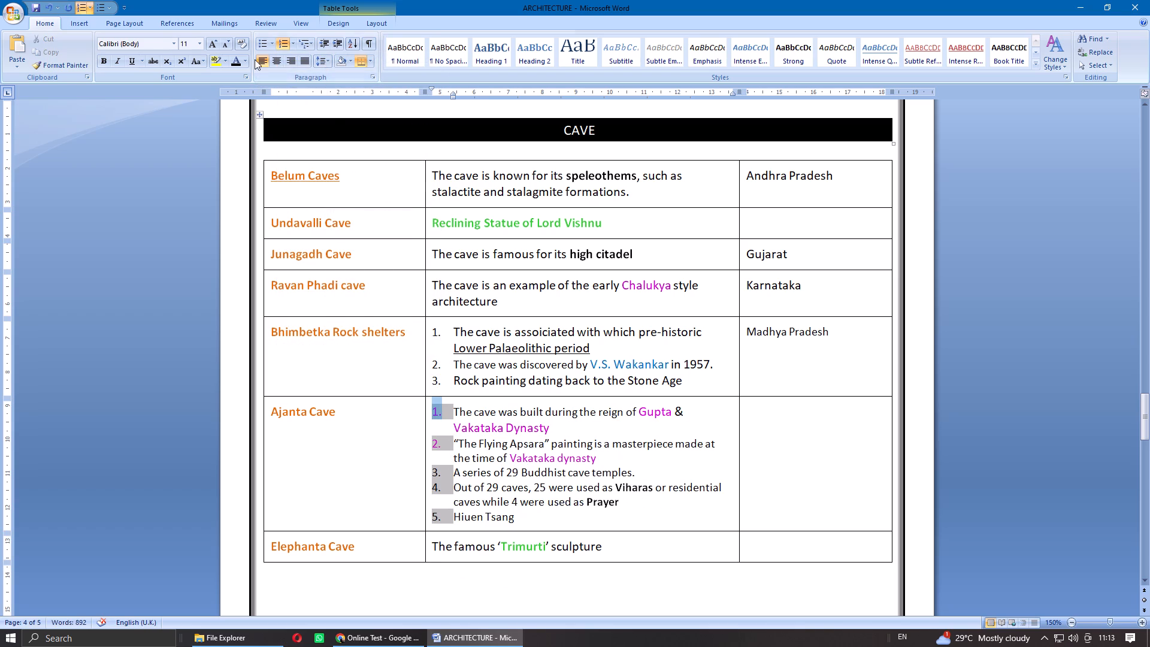
click(247, 60)
click(241, 61)
Set the font size of all cells in the three-column cave table to 11.
drag(401, 183, 777, 536)
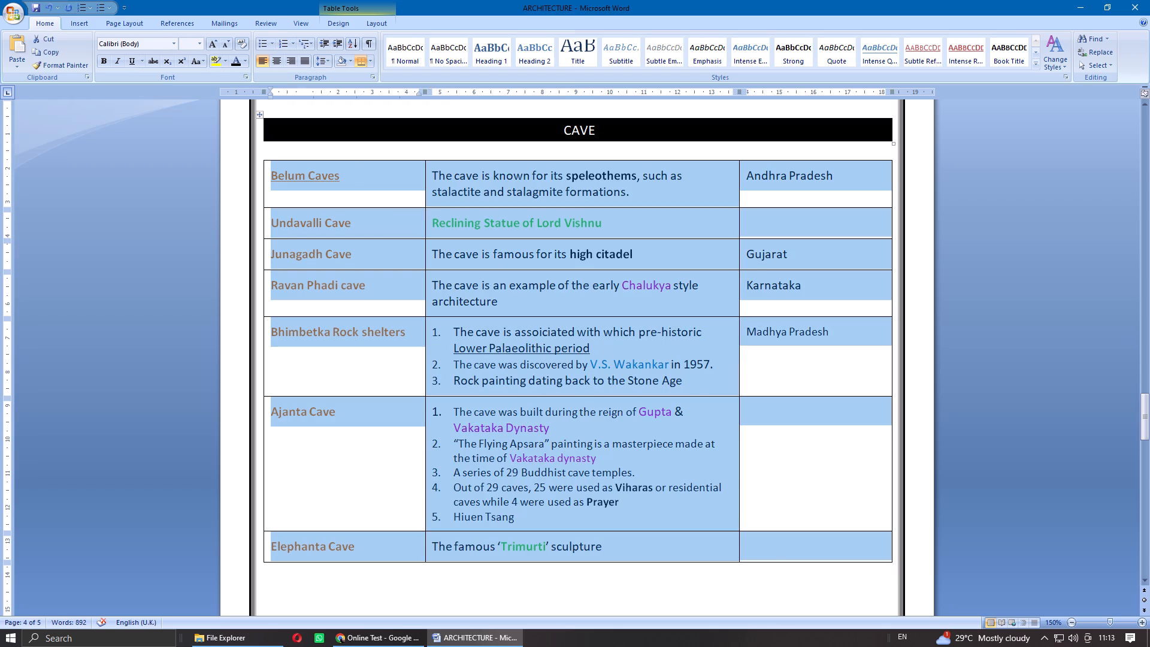
click(202, 46)
click(185, 89)
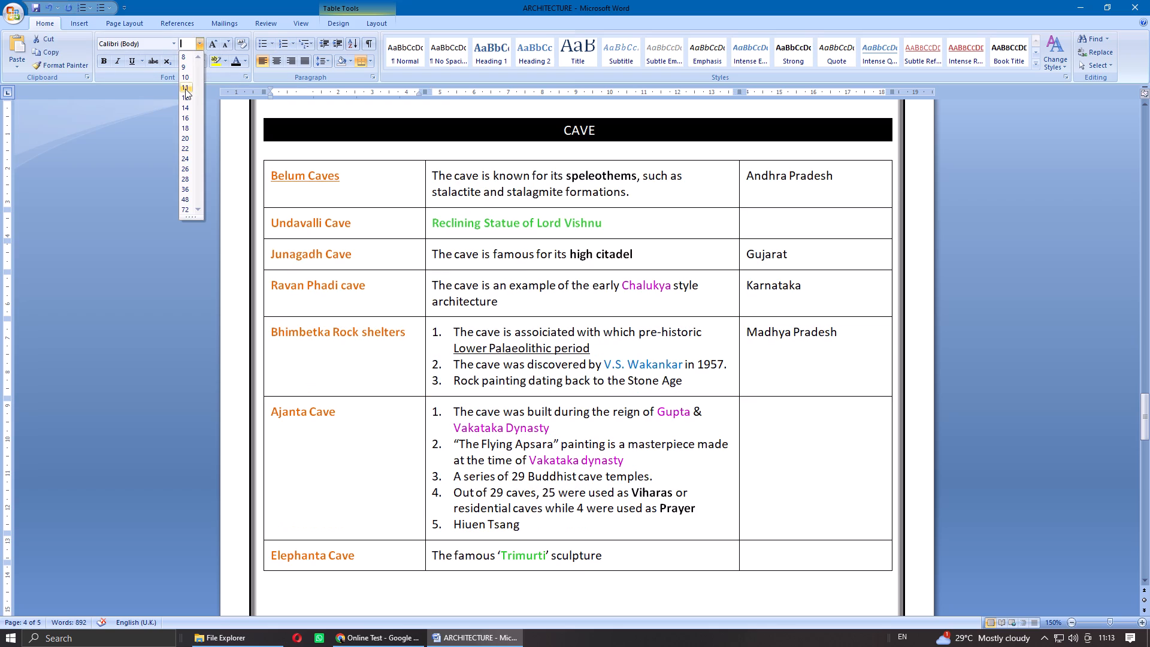
click(701, 471)
Underline "The Flying Apsara" in the second Ajanta point and colour it dark blue.
scroll(677, 449, down, 1)
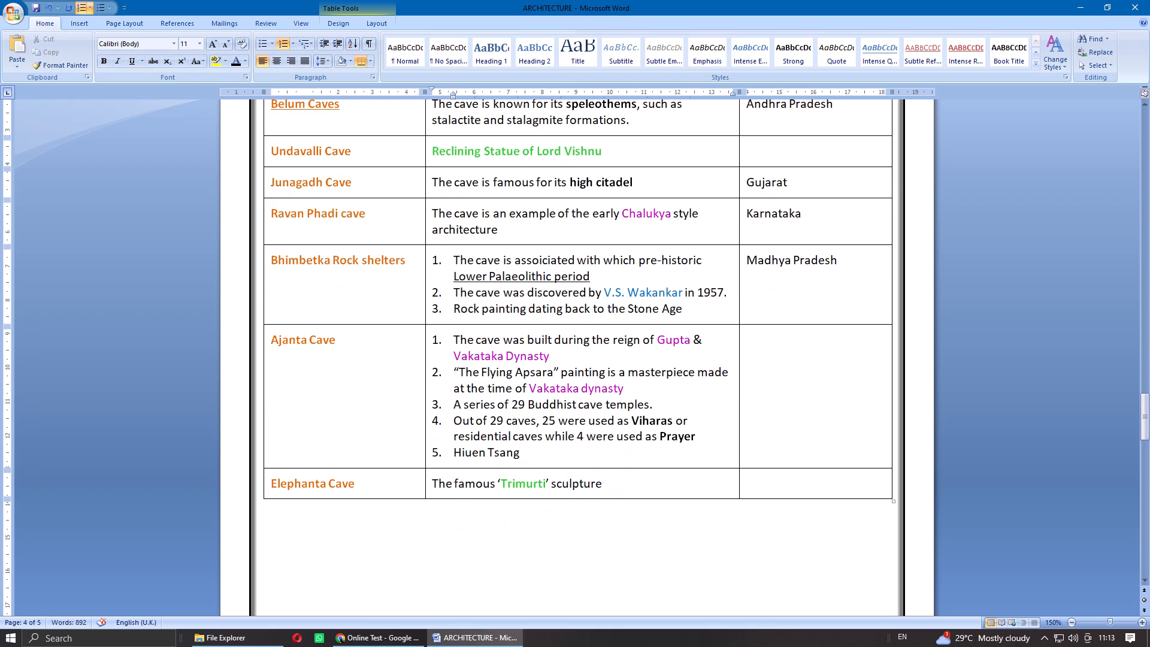
click(562, 455)
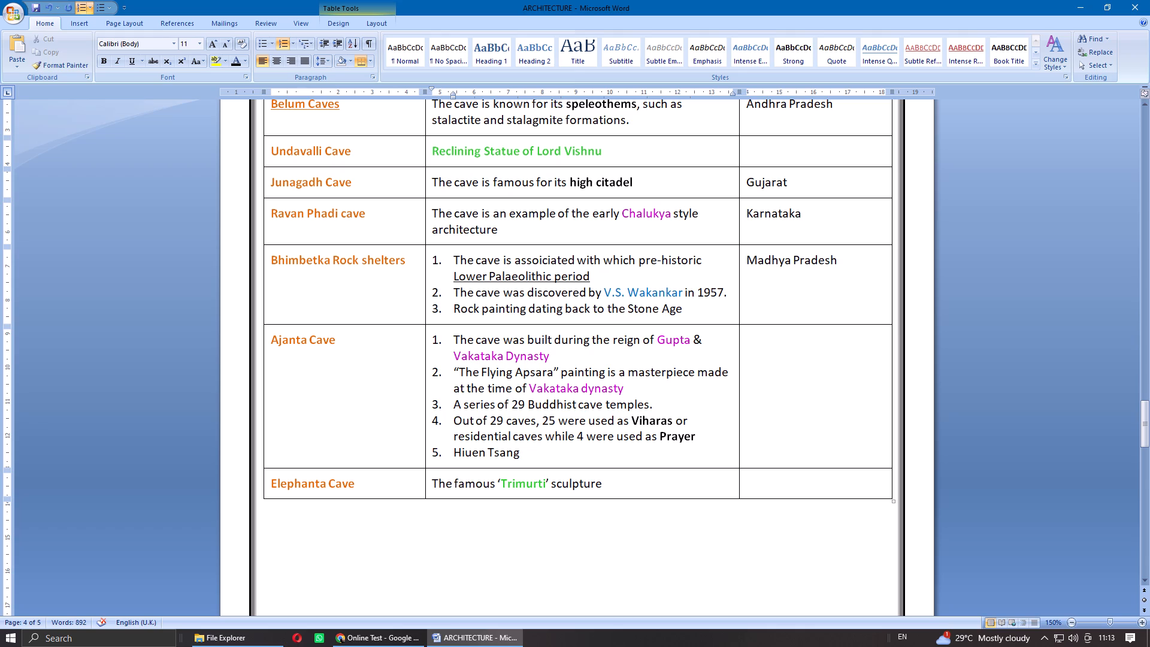
drag(460, 371, 508, 371)
drag(508, 371, 529, 370)
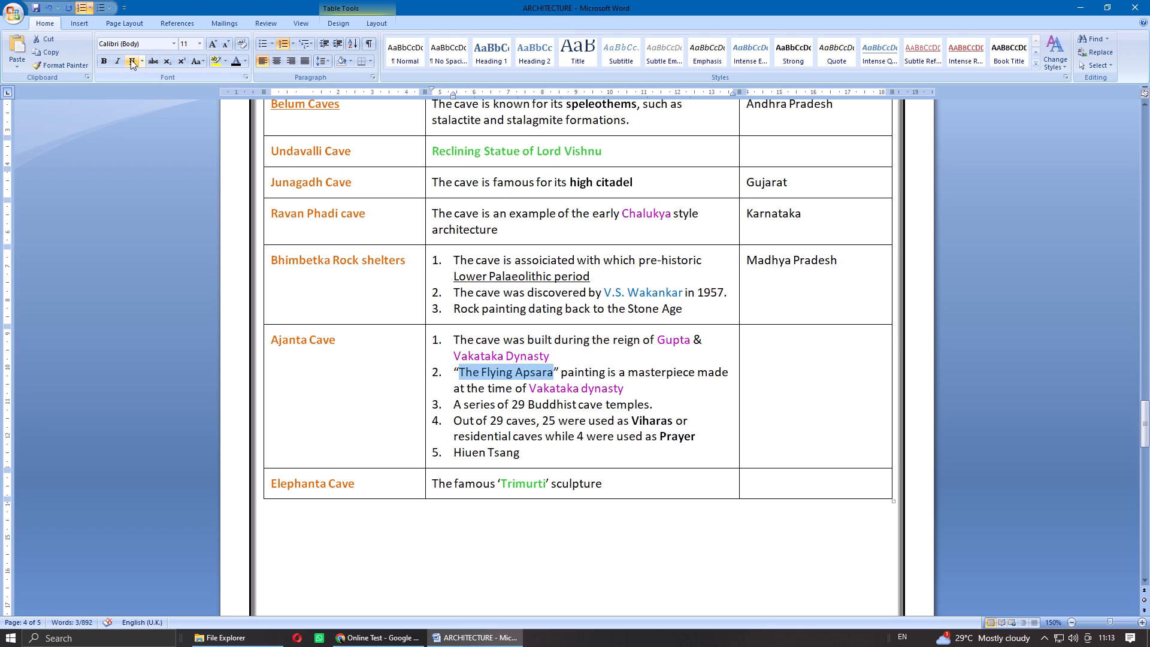
click(131, 58)
click(248, 59)
click(277, 177)
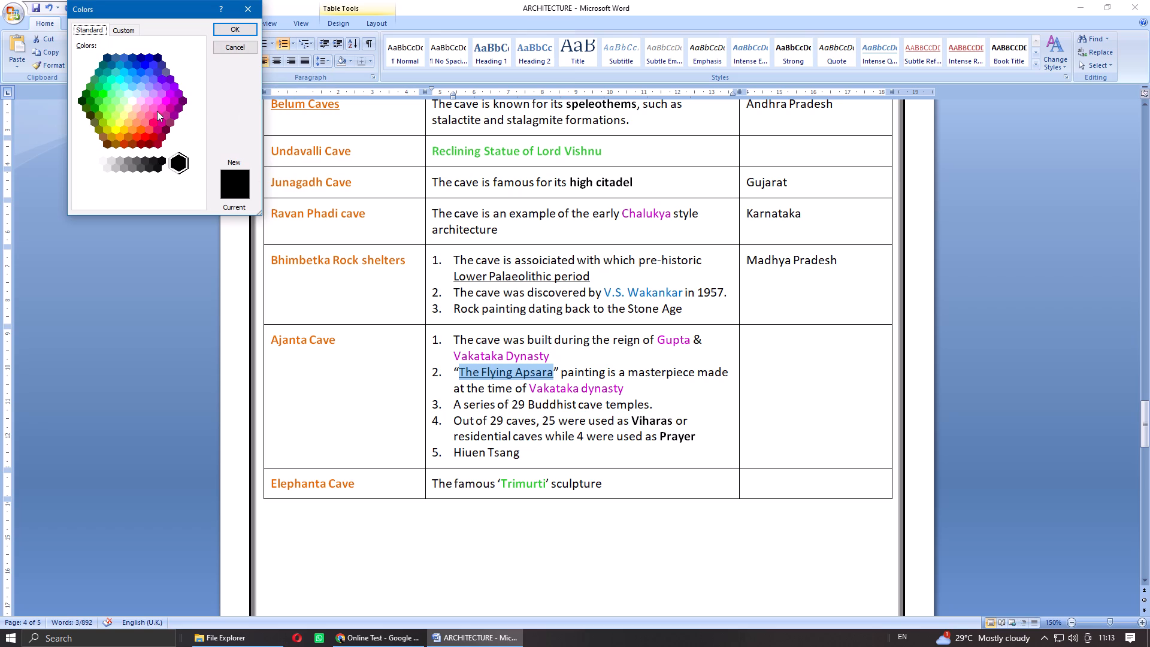
click(150, 55)
click(228, 32)
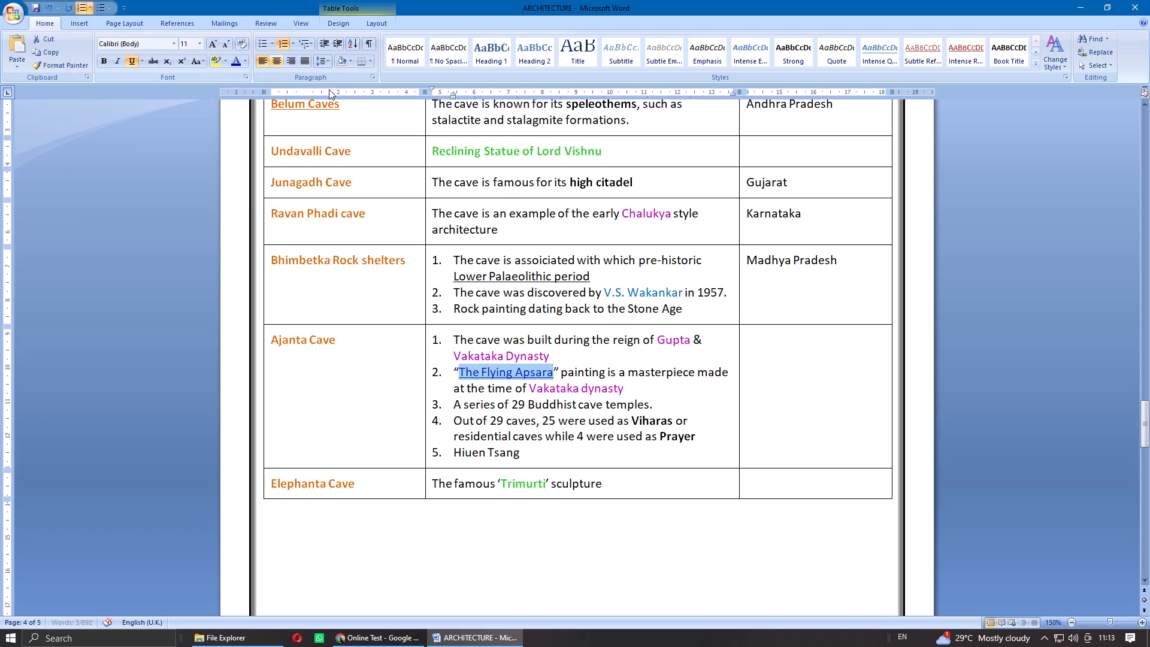
click(695, 393)
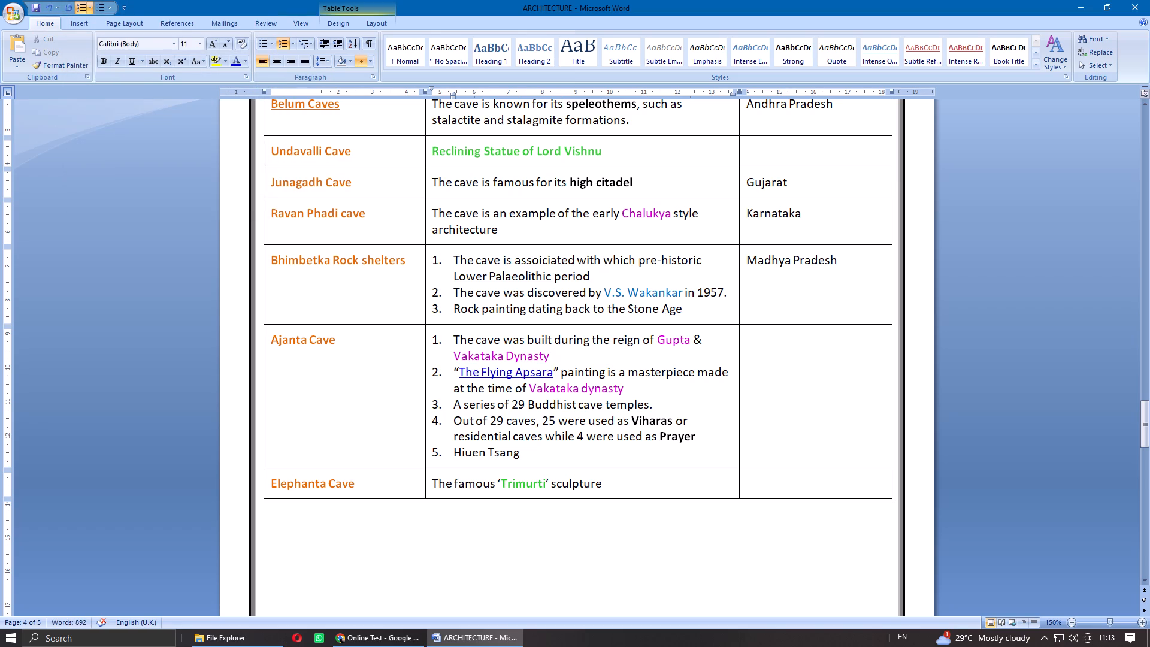
Make "The Flying Apsara" bold and remove its underline.
drag(459, 368, 537, 366)
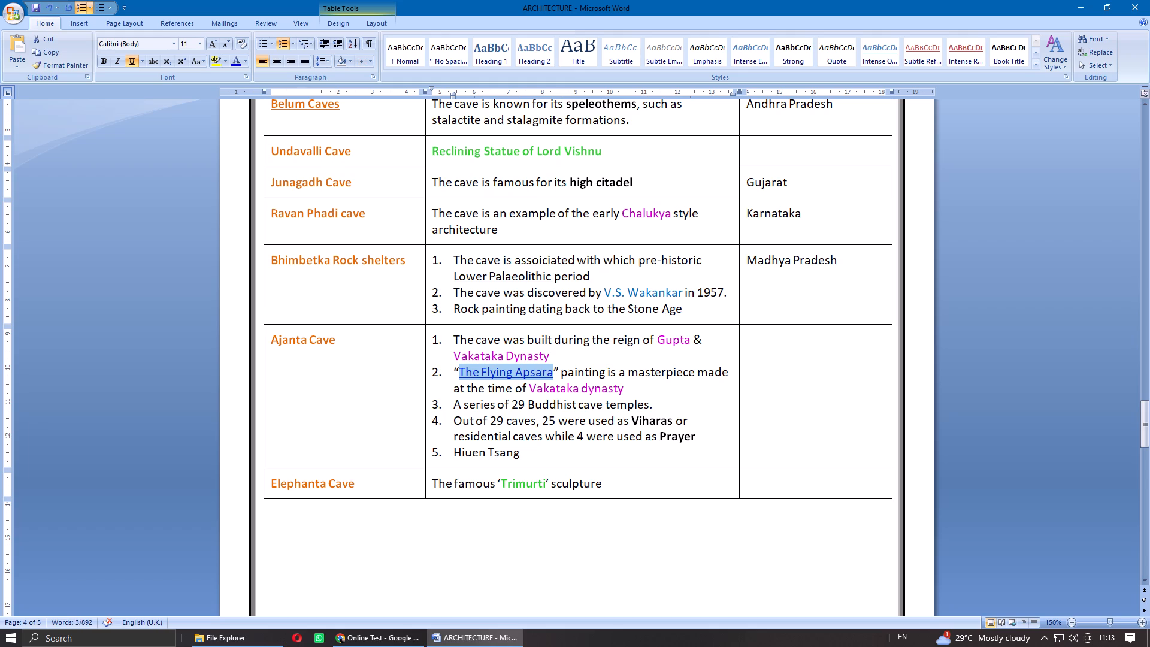
key(ctrl+b)
click(135, 63)
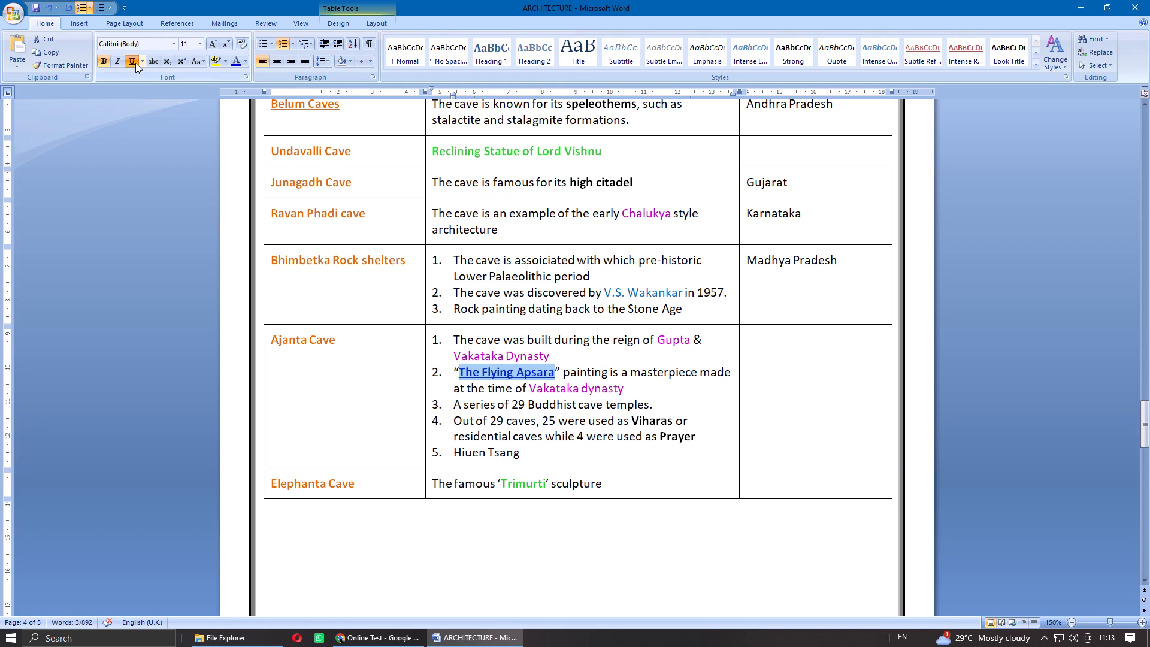
Add full stops at the end of the second, first and fourth points of the Ajanta Cave description.
click(677, 389)
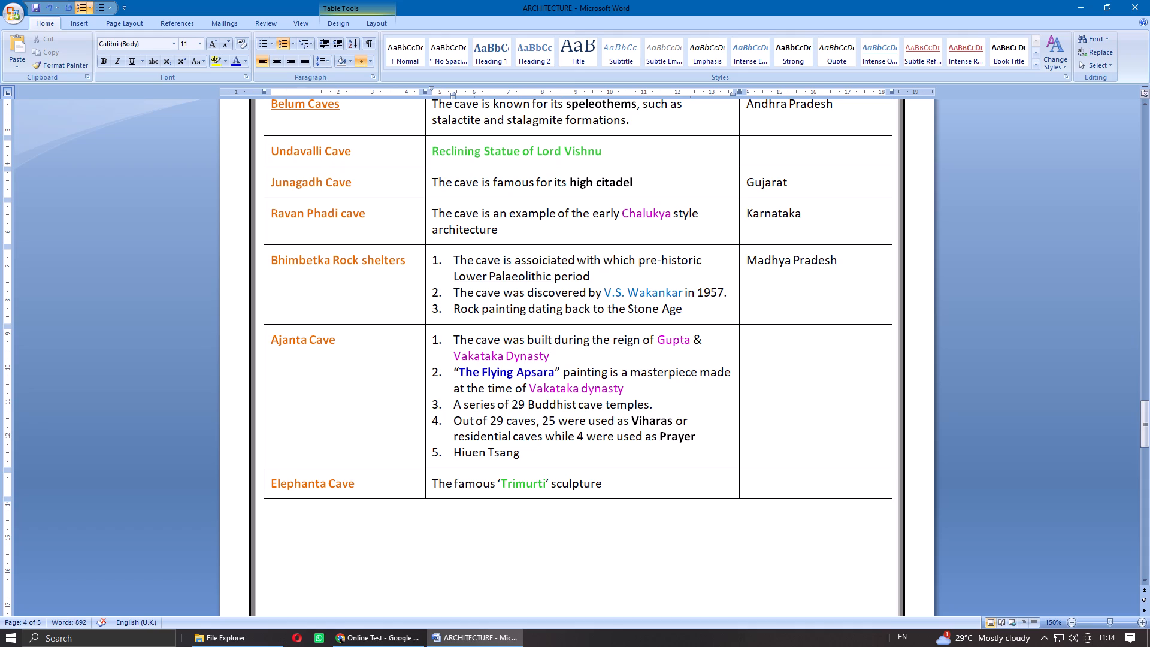
key(period)
click(596, 355)
key(period)
click(719, 434)
key(period)
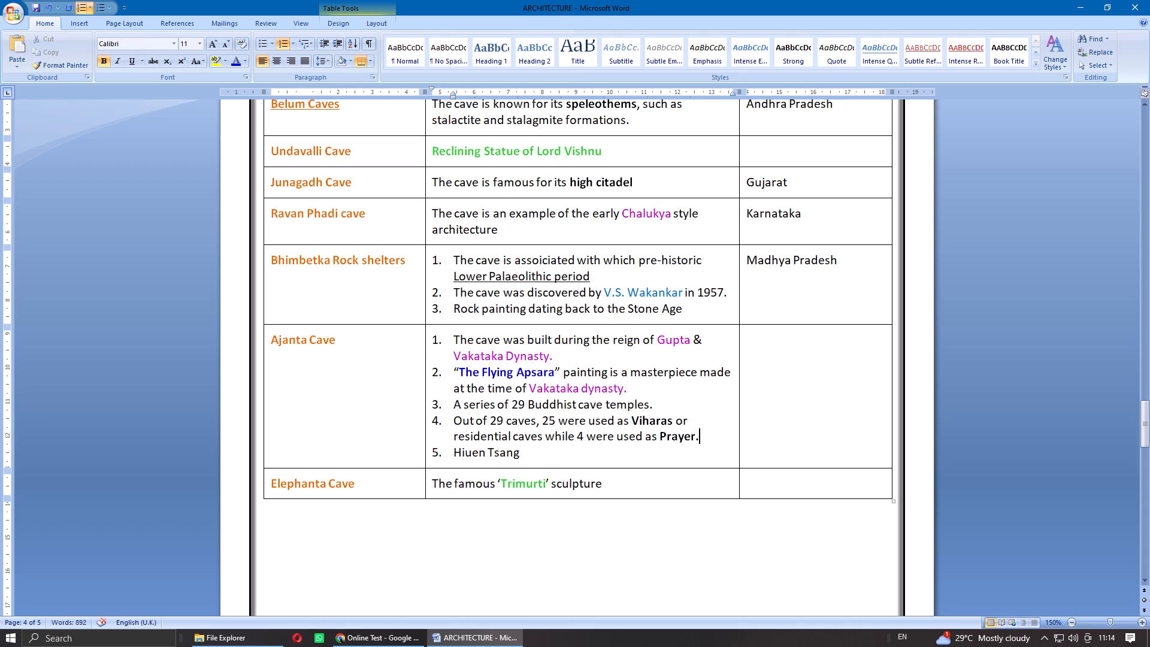
Format the full stops ending Ajanta points 1, 2 and 4 as non-bold with the automatic font colour.
click(699, 439)
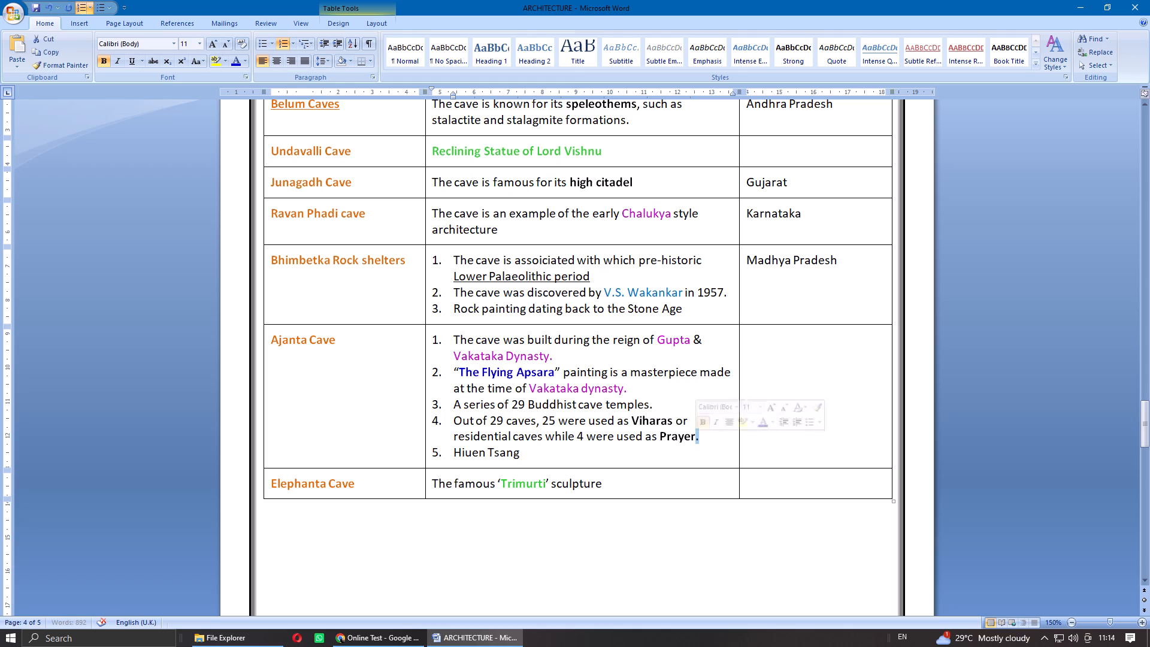
ctrl+drag(631, 394, 626, 391)
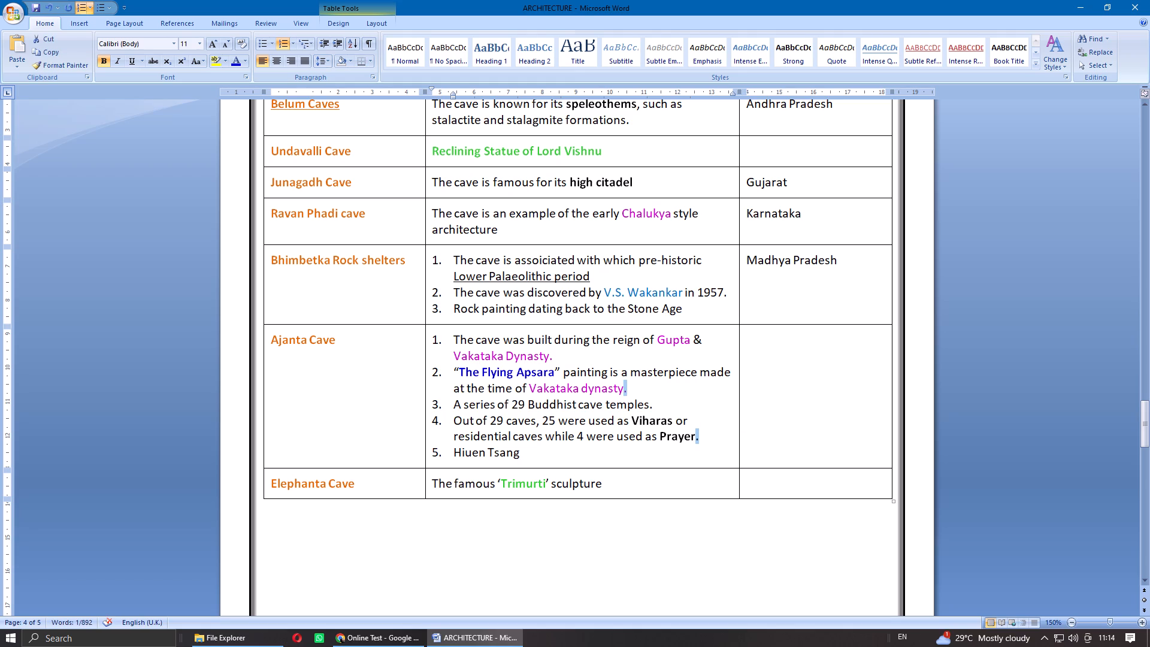
ctrl+drag(626, 391, 625, 391)
ctrl+drag(557, 360, 548, 361)
key(ctrl+b)
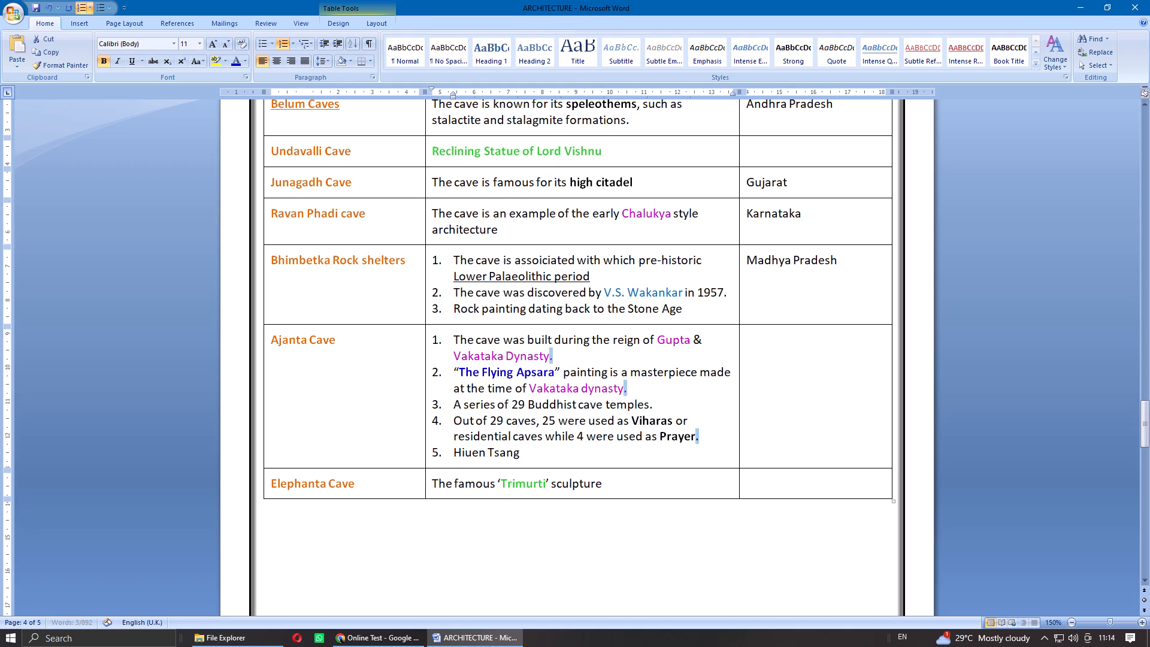
key(ctrl+b)
click(246, 61)
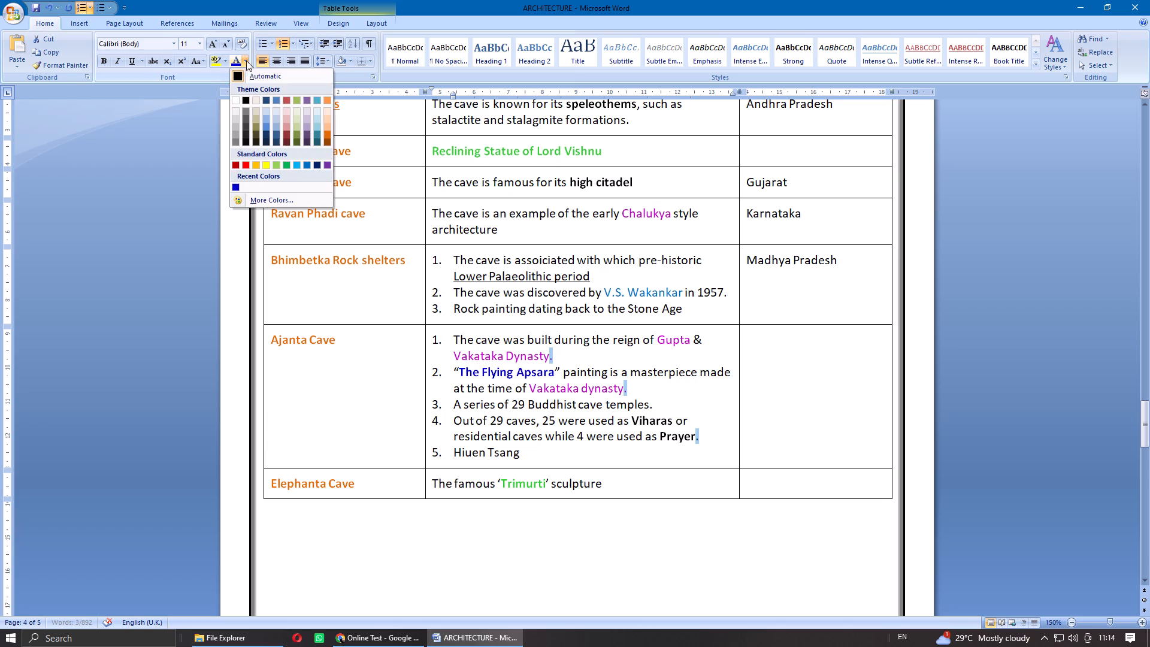
click(247, 75)
Add full stops at the end of the Ravan Phadi description and of the first and third Bhimbetka points.
click(523, 225)
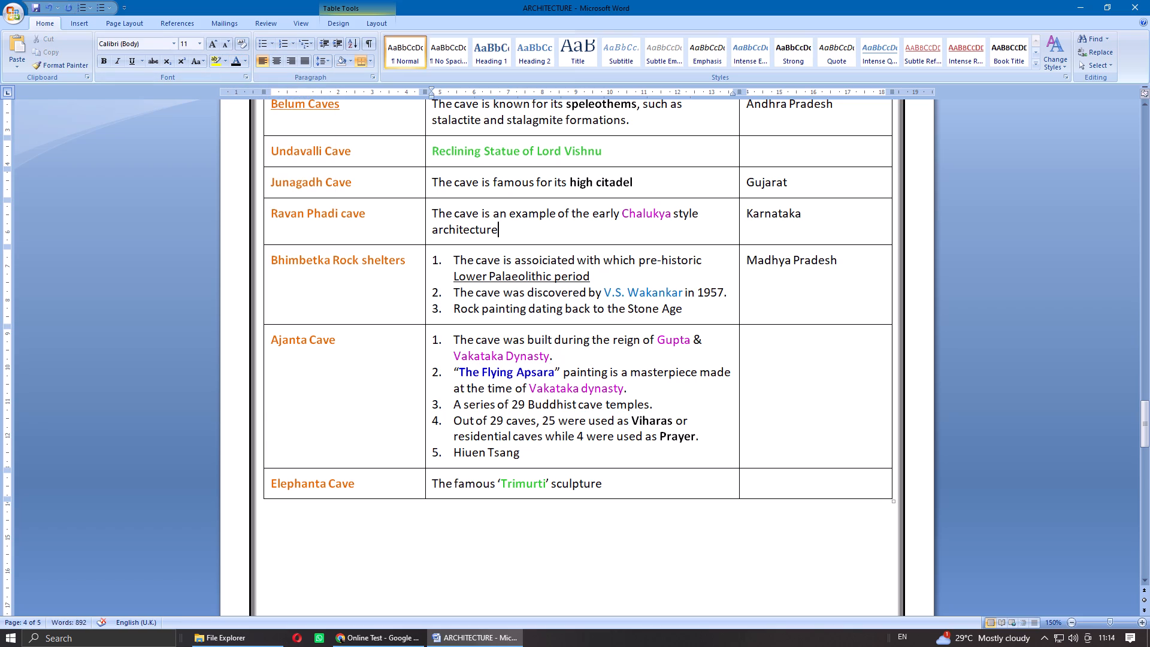
key(period)
click(601, 277)
key(period)
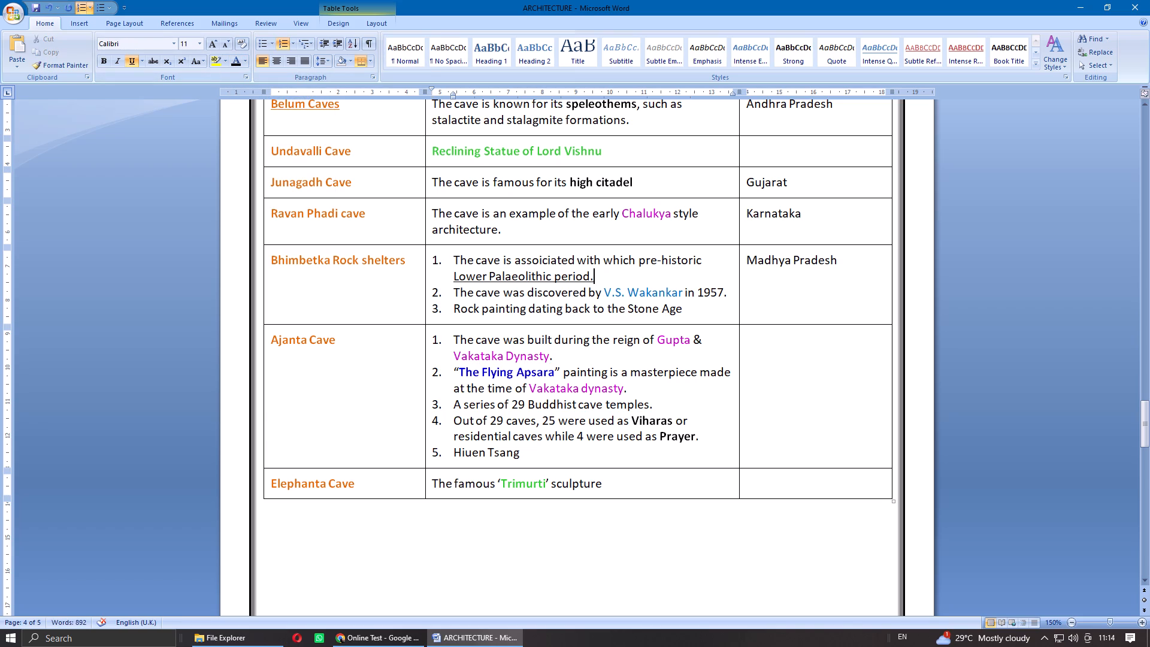
click(705, 309)
key(period)
Remove the underline from the full stop after "Lower Palaeolithic period" in the Bhimbetka description.
click(593, 280)
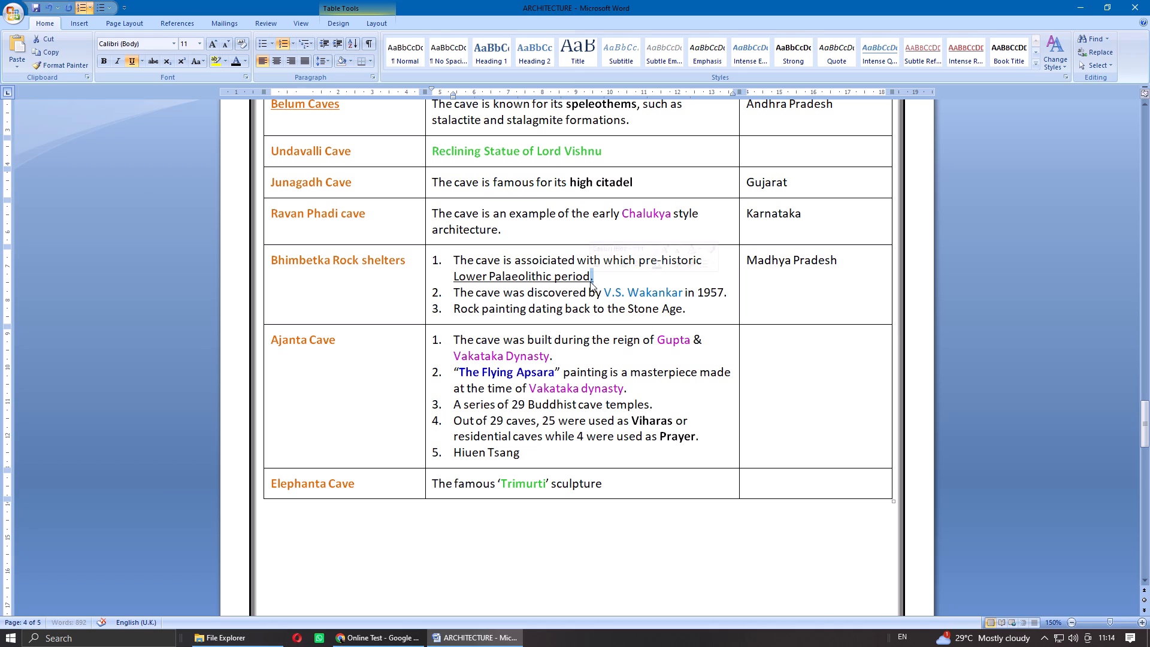
click(128, 58)
Add full stops at the end of the Junagadh Cave and Undavalli Cave descriptions.
click(602, 264)
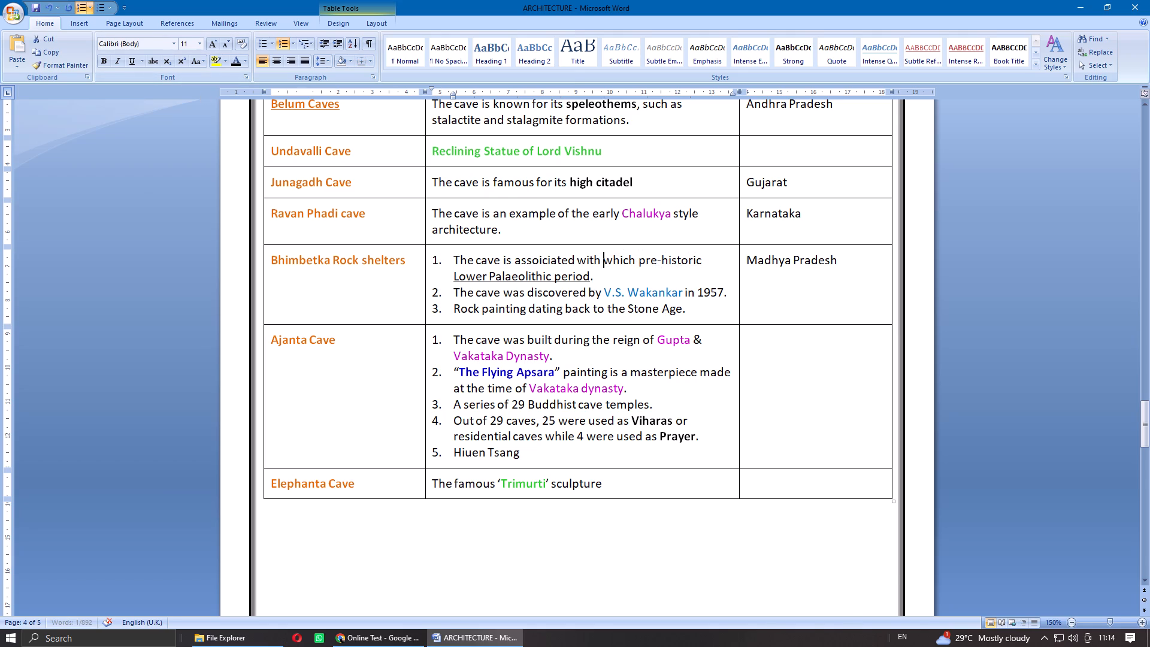
scroll(594, 263, up, 1)
click(672, 255)
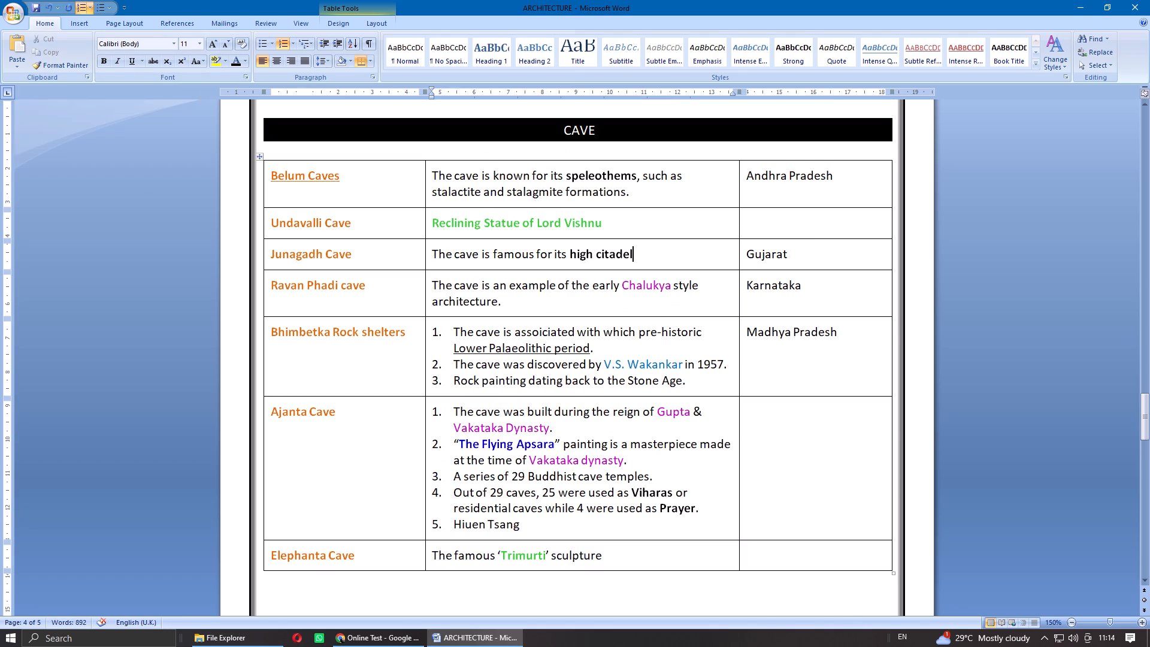
key(period)
click(651, 226)
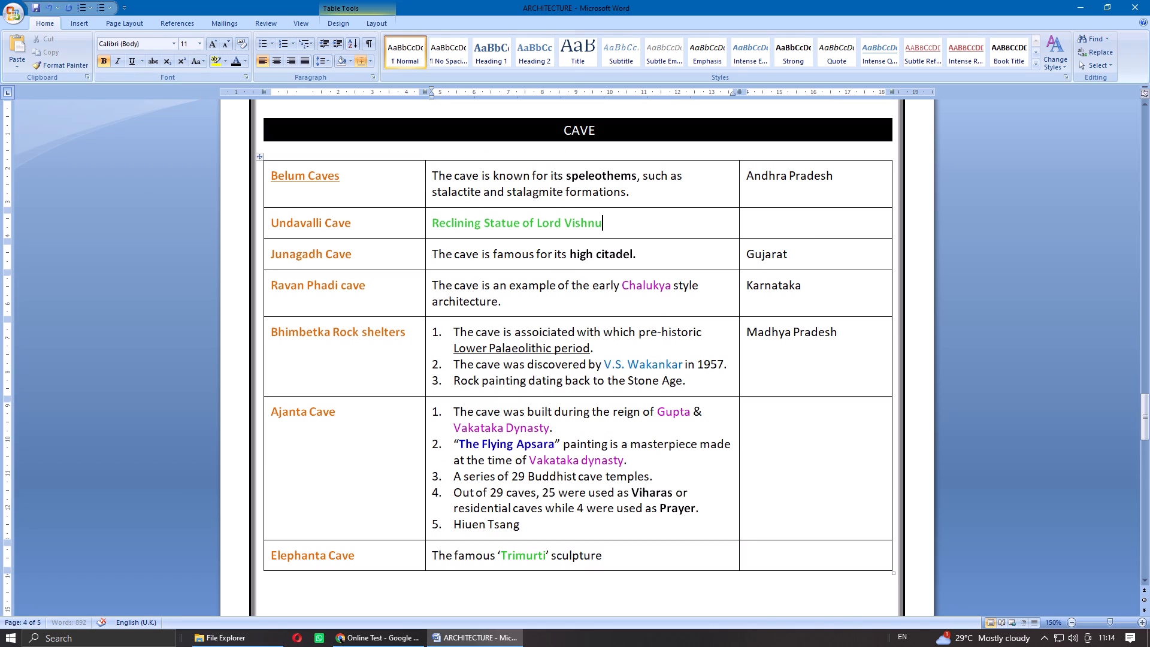
key(period)
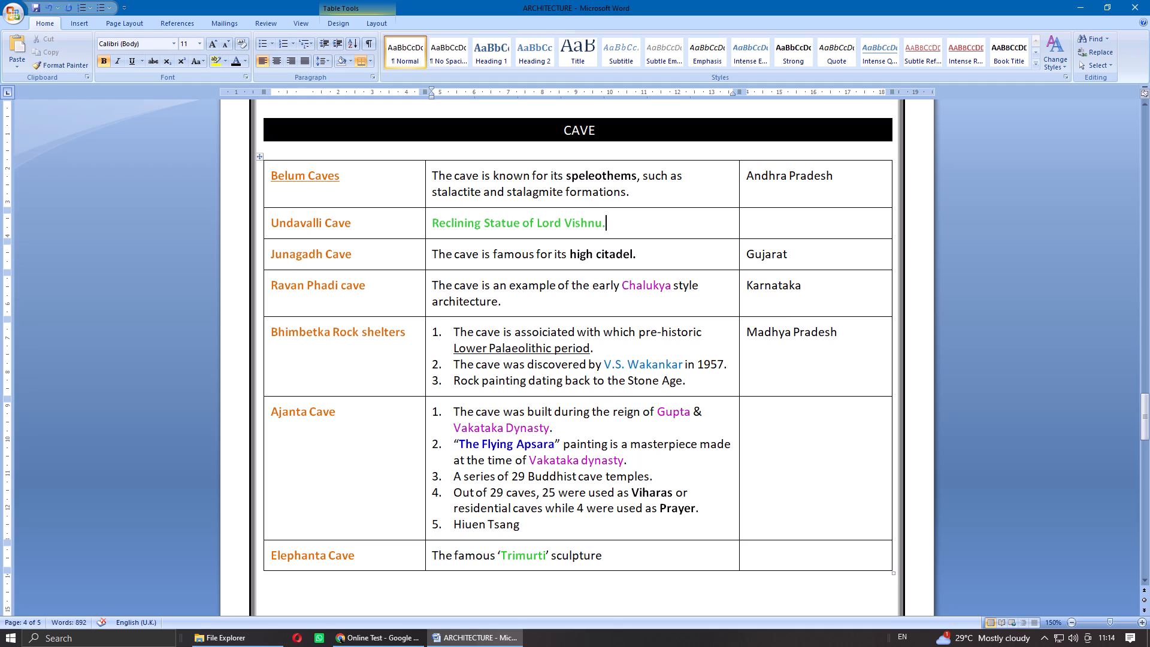
Format the full stops ending the Undavalli and Junagadh descriptions as non-bold with the automatic font colour.
click(605, 225)
ctrl+drag(638, 256, 632, 258)
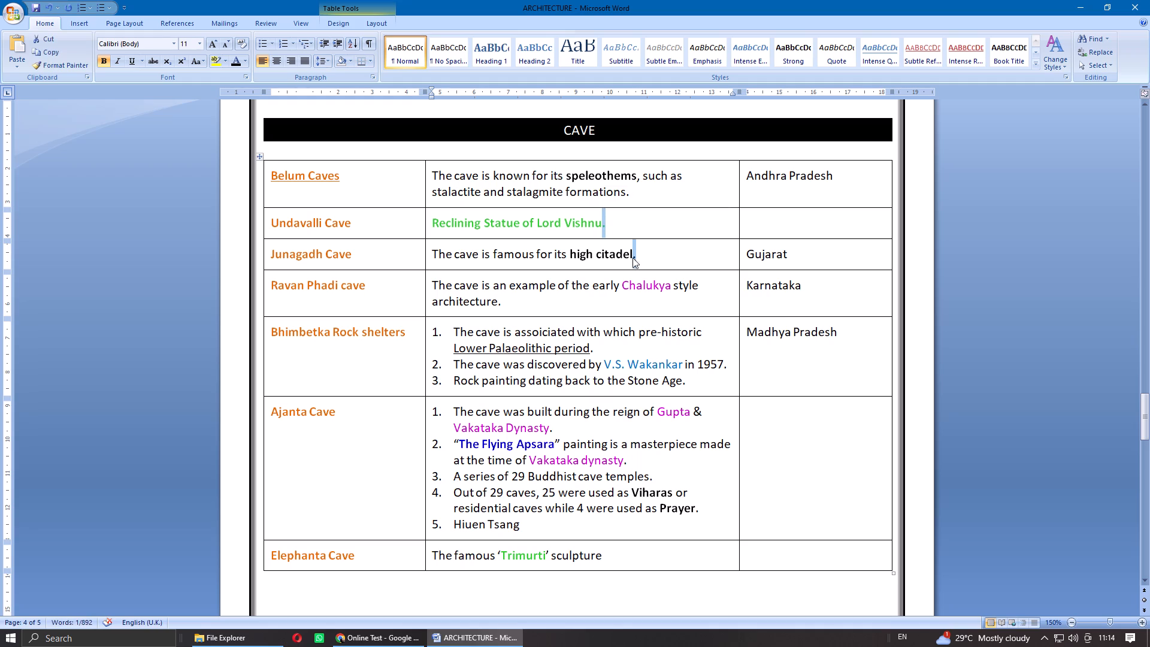
key(ctrl+b)
click(241, 66)
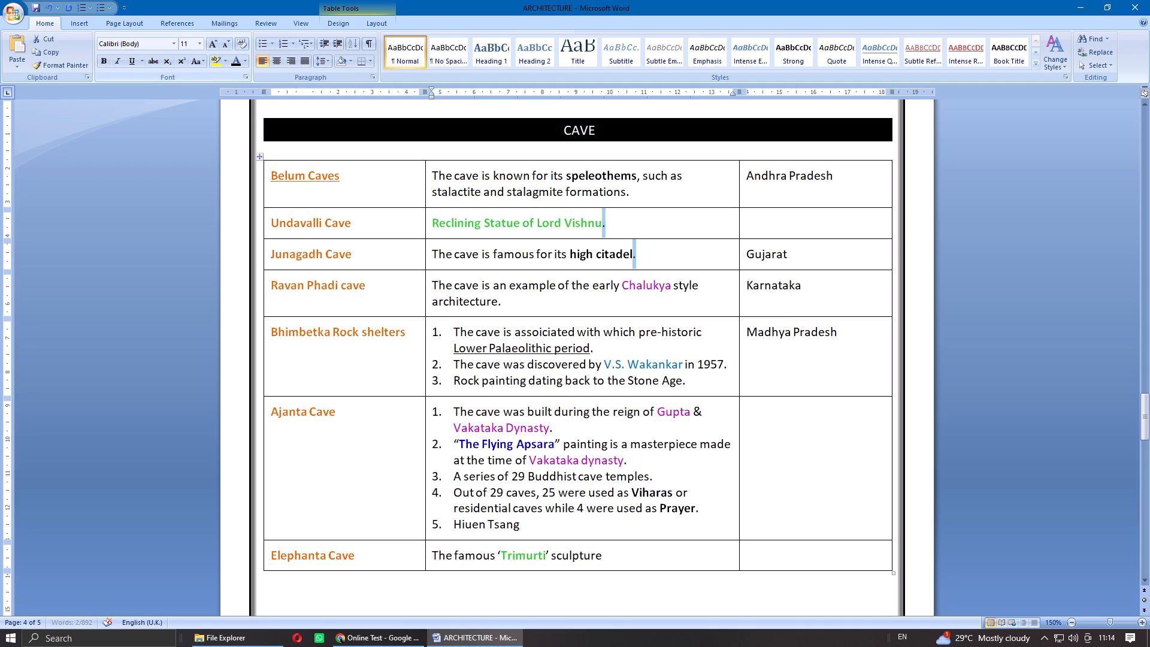
click(706, 263)
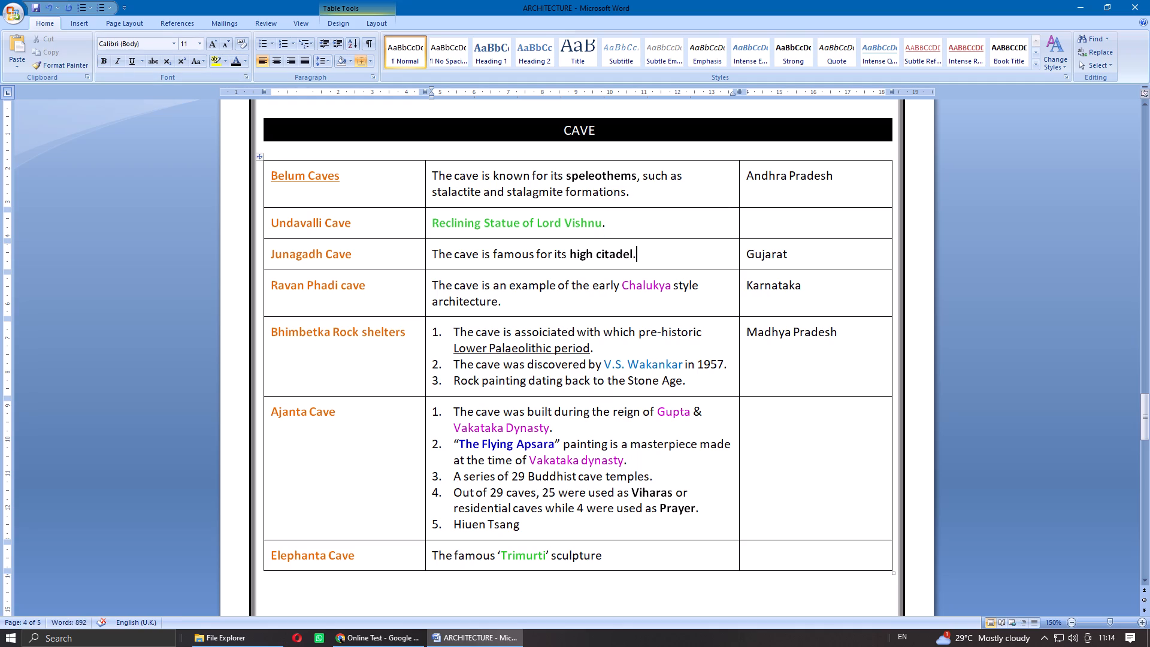
Merge the state cells of Belum Caves and Undavalli Cave, and likewise those of Ajanta Cave and Elephanta Cave.
drag(821, 188, 822, 221)
right_click(822, 221)
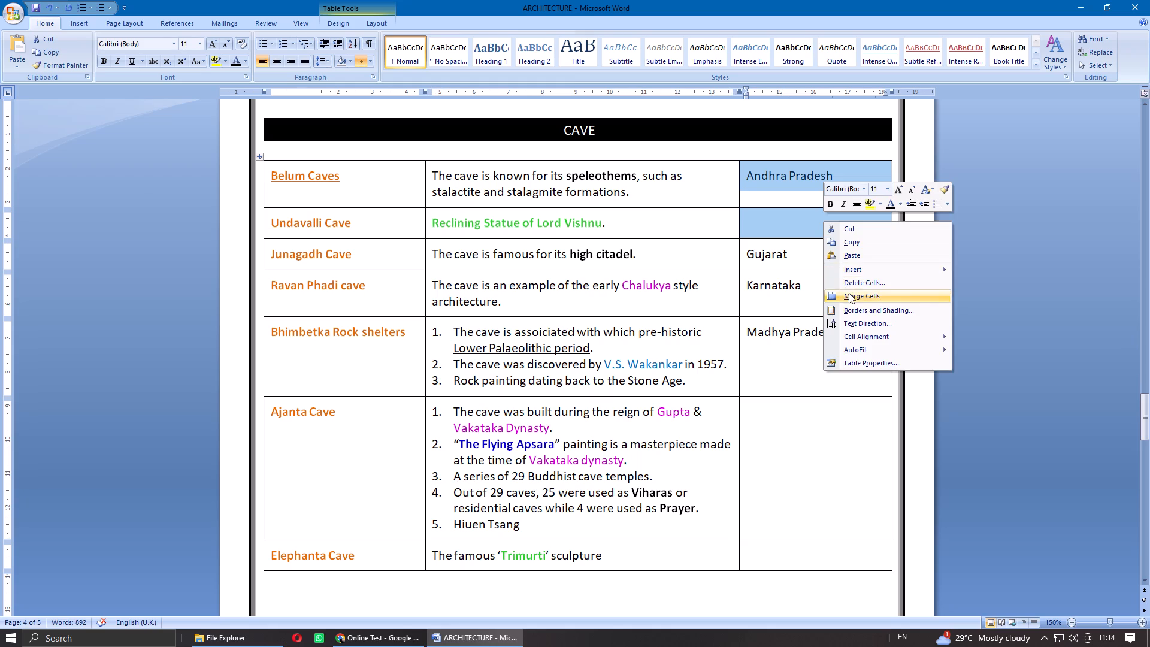
click(849, 294)
click(795, 356)
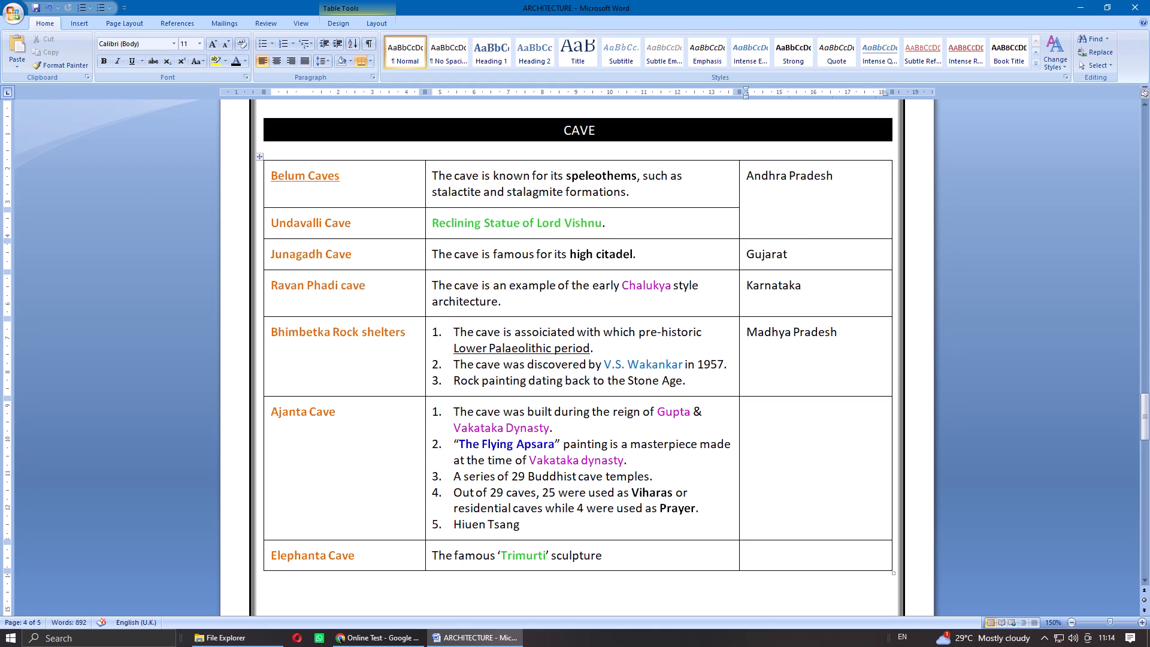
drag(795, 516, 799, 548)
right_click(799, 548)
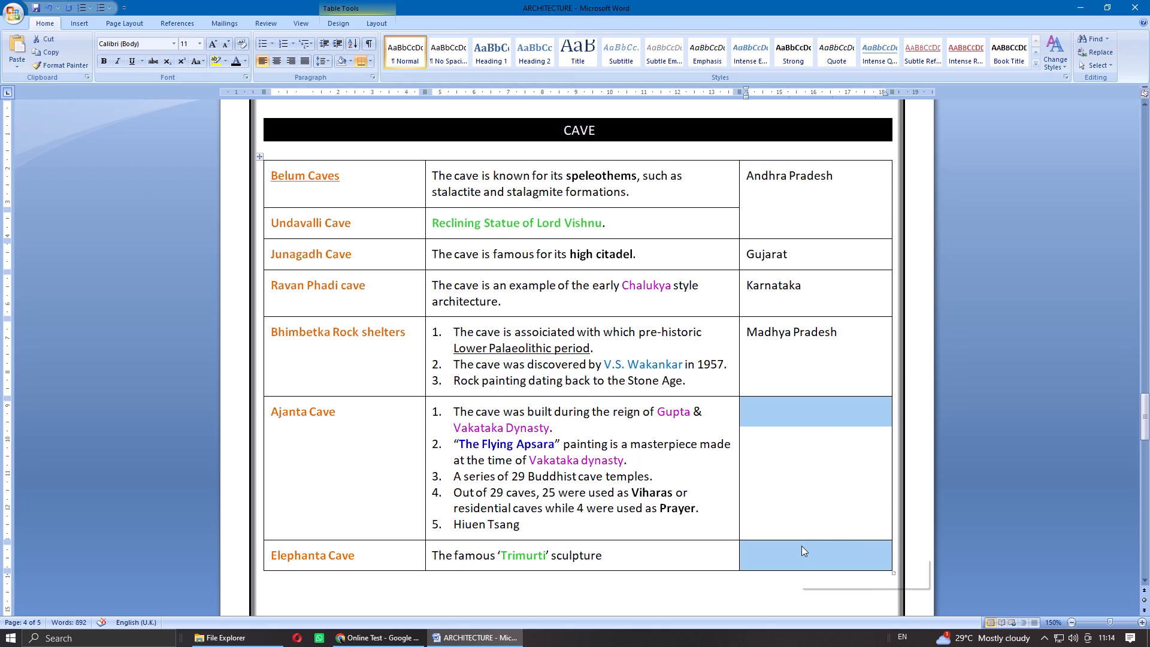
click(843, 475)
Enter "Maharashtra" in the merged state cell for Ajanta Cave and Elephanta Cave.
click(779, 466)
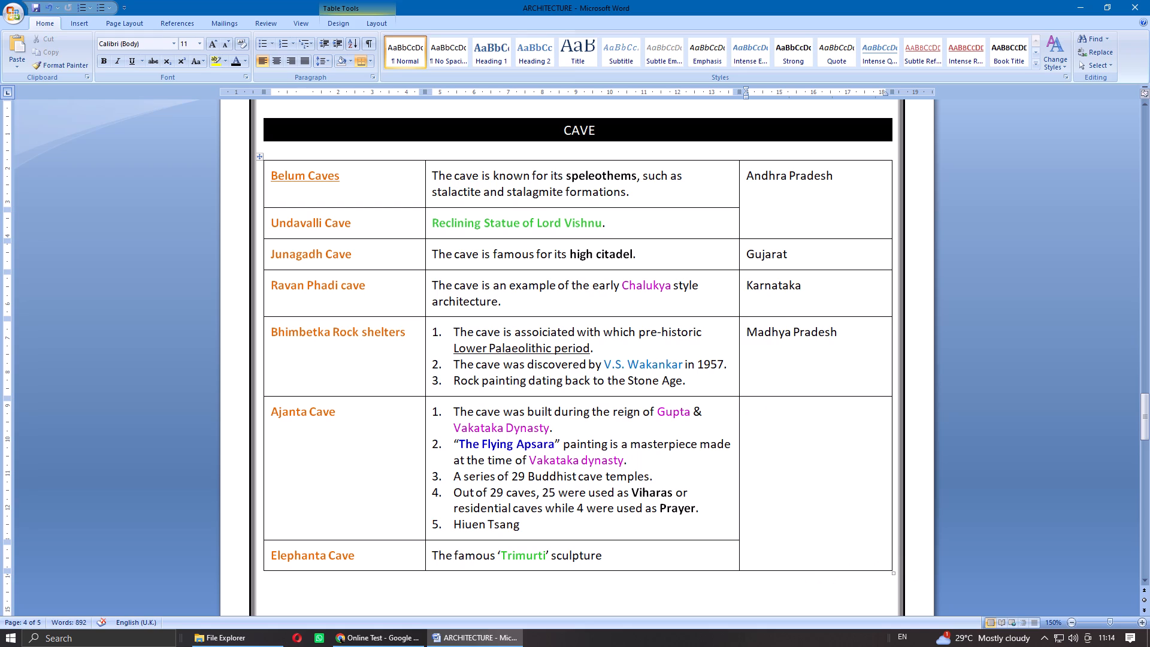
text(<M)
key(BackSpace)
key(BackSpace)
text(Maharashtra)
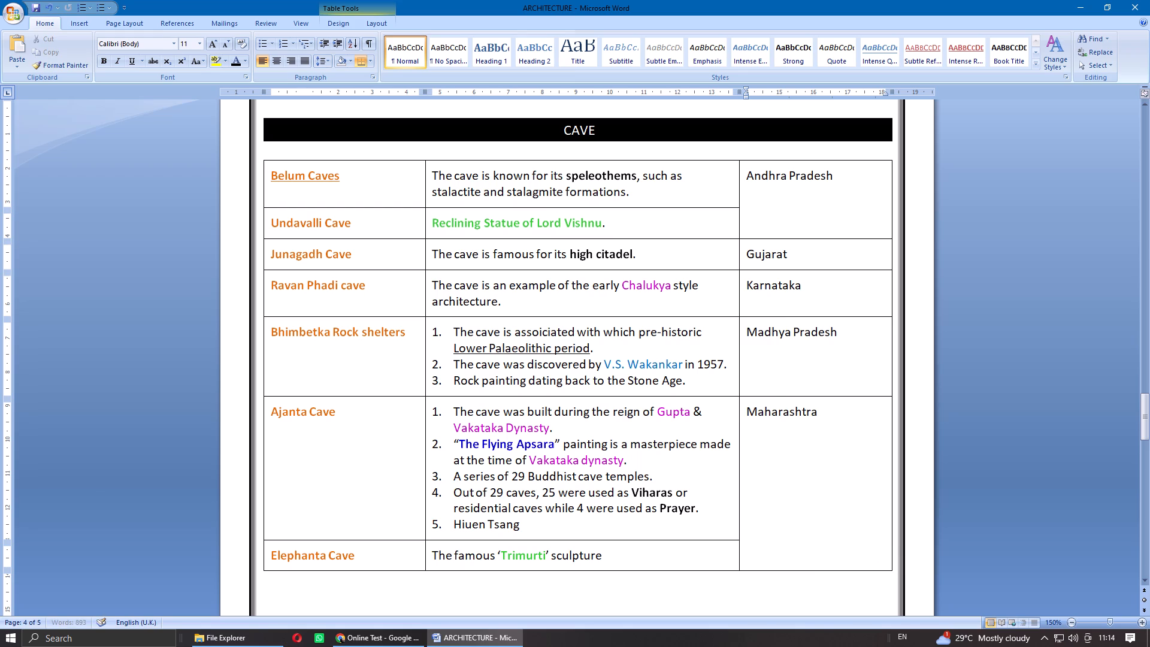
Switch to Chrome and search Google in a new tab for "Bhaja caves found in".
click(384, 646)
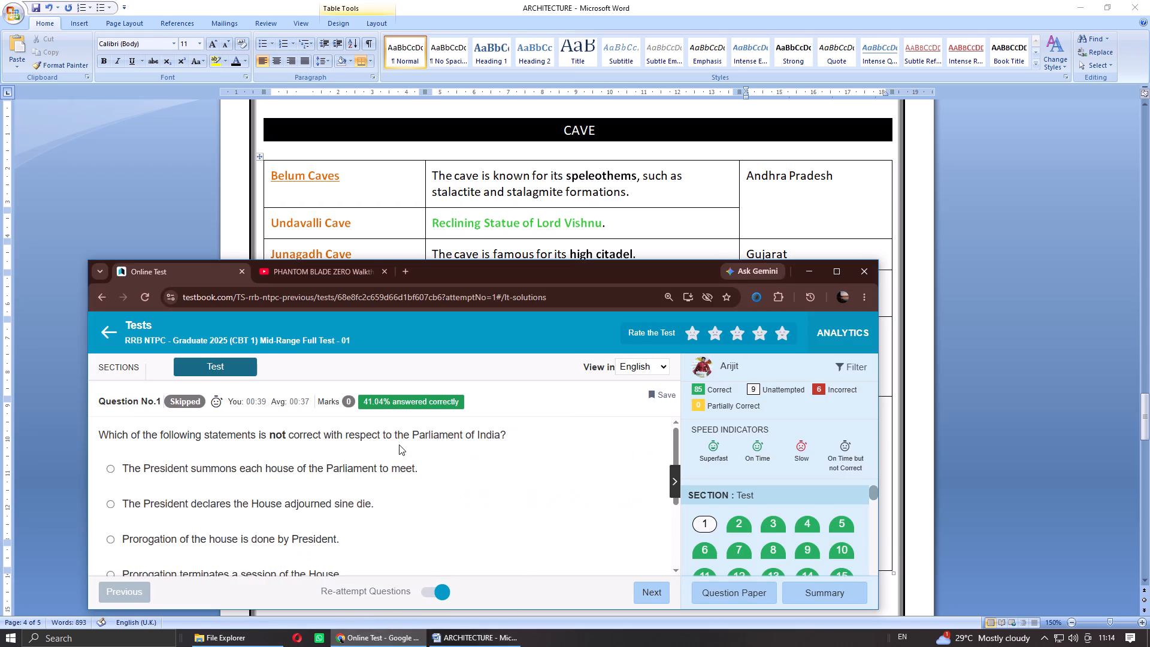
click(376, 642)
click(372, 646)
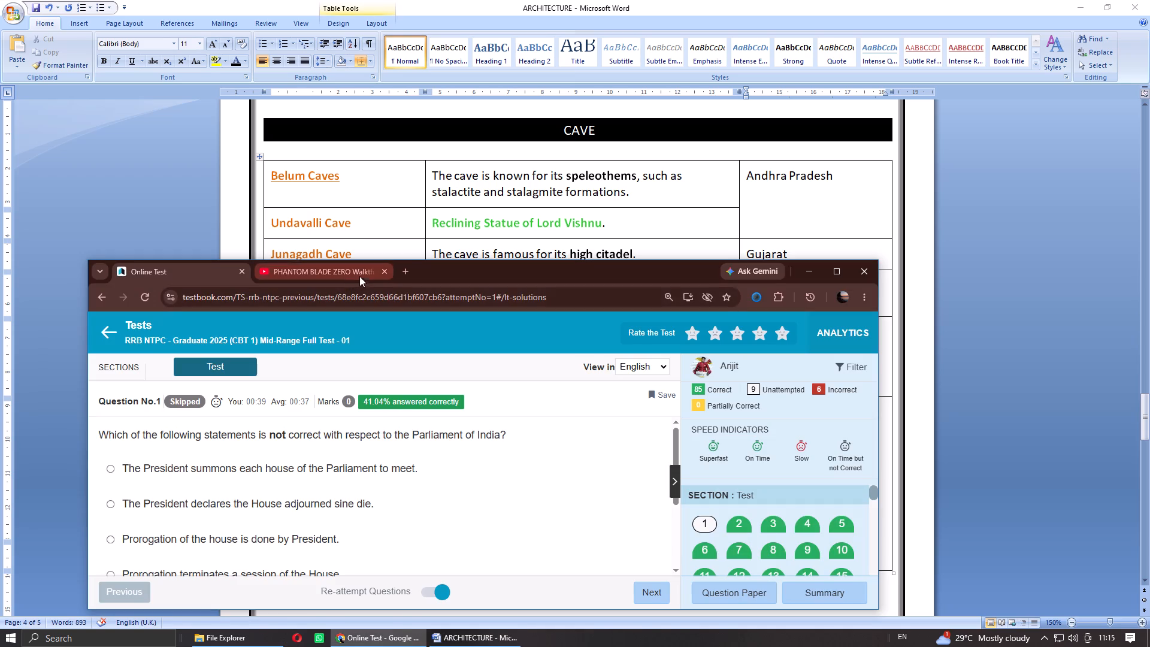
click(406, 269)
click(379, 494)
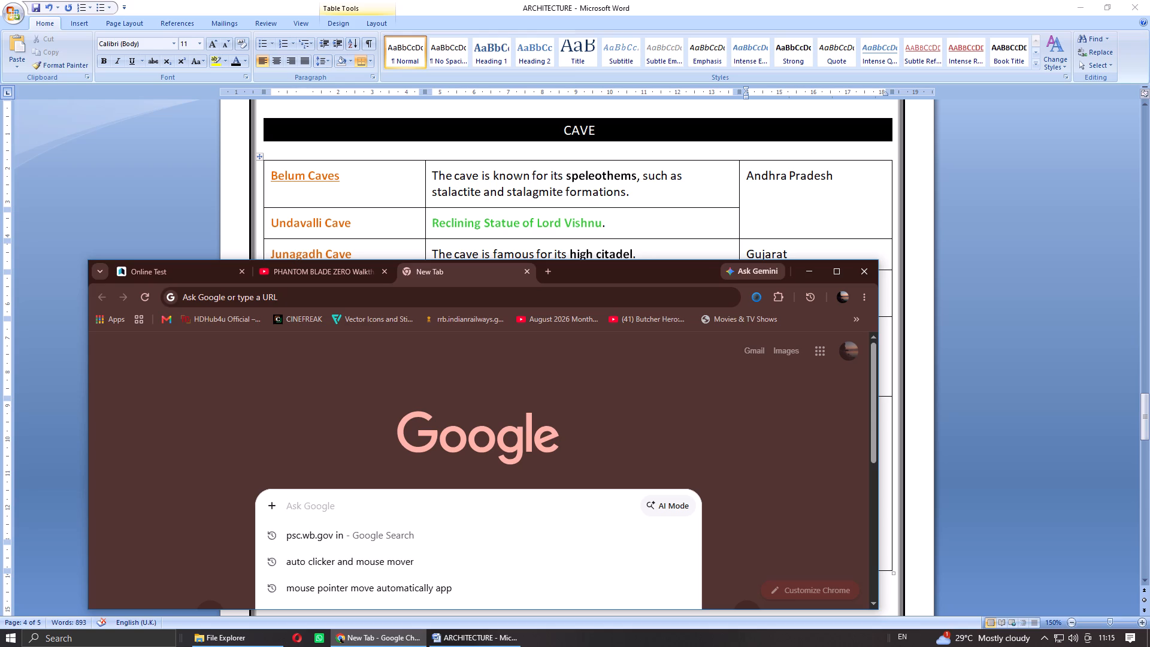
text(Bhaja caves found in)
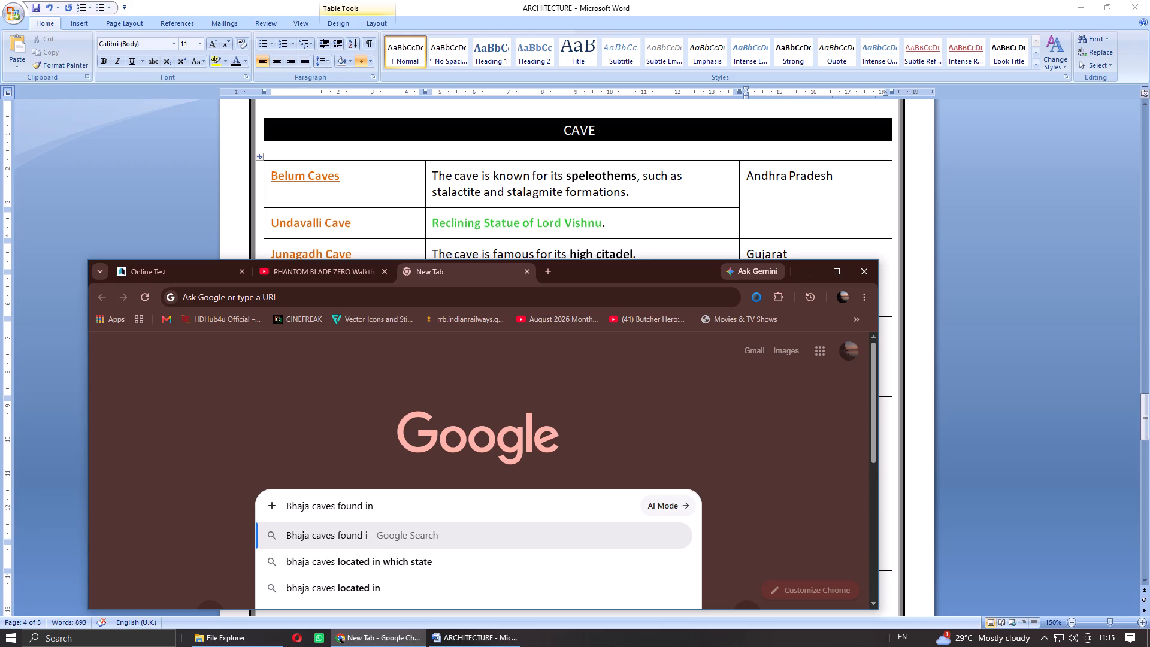
key(space)
key(Return)
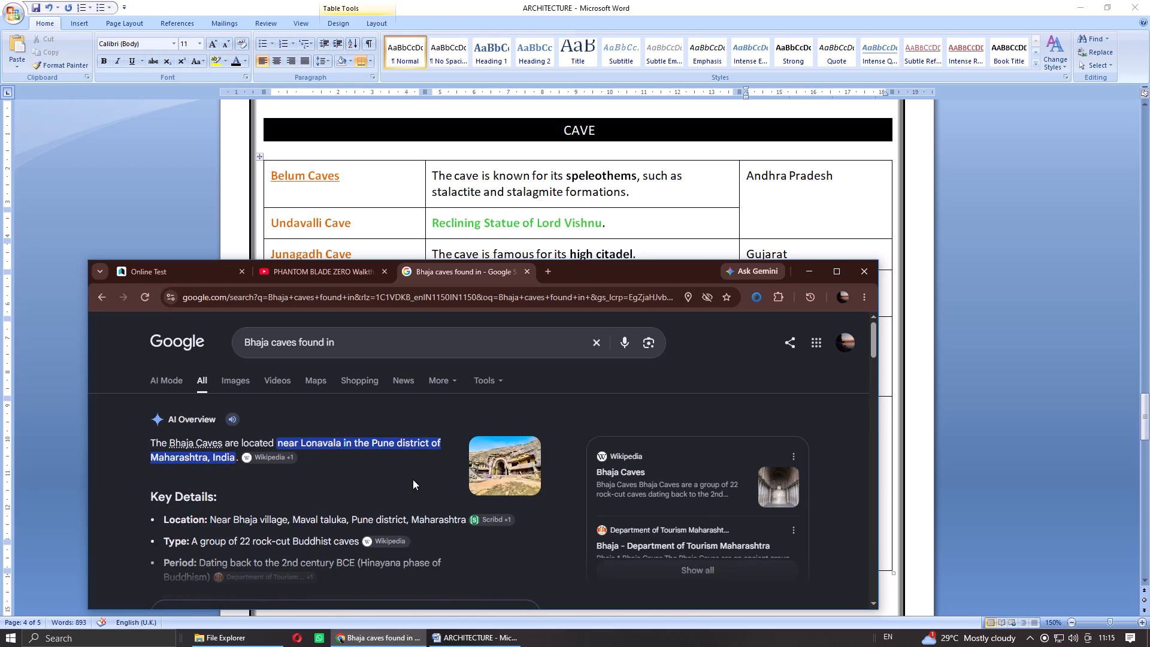
click(806, 272)
Insert a row above Elephanta Cave in the document's table and enter "Bhaja Caves" as its cave name.
right_click(393, 554)
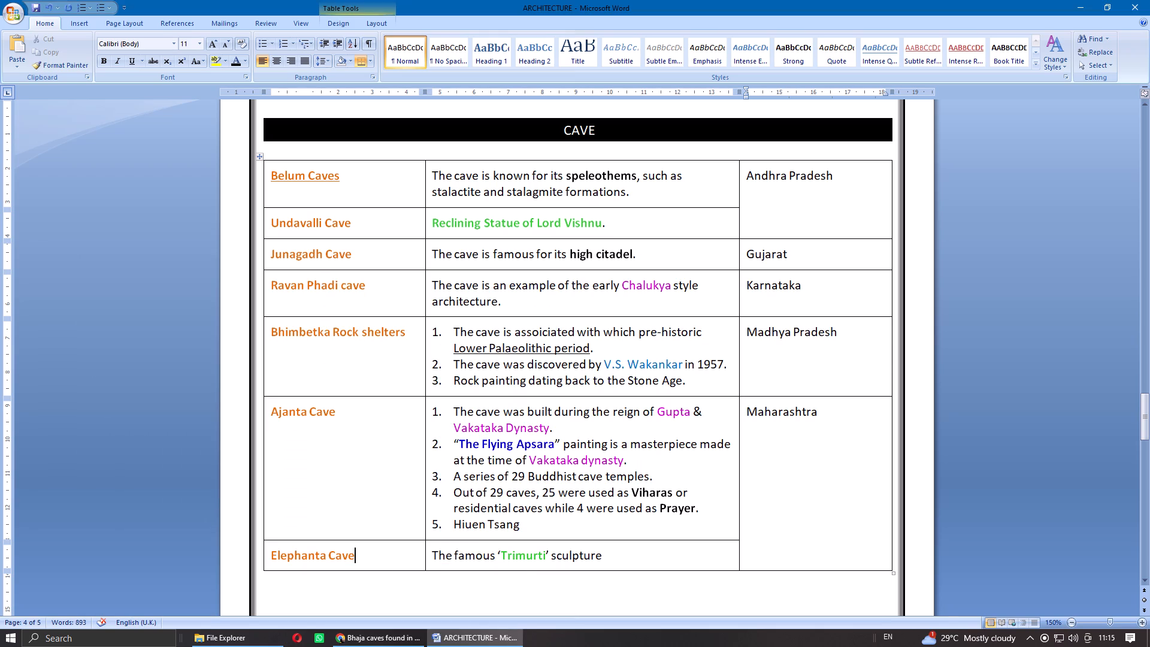
click(559, 391)
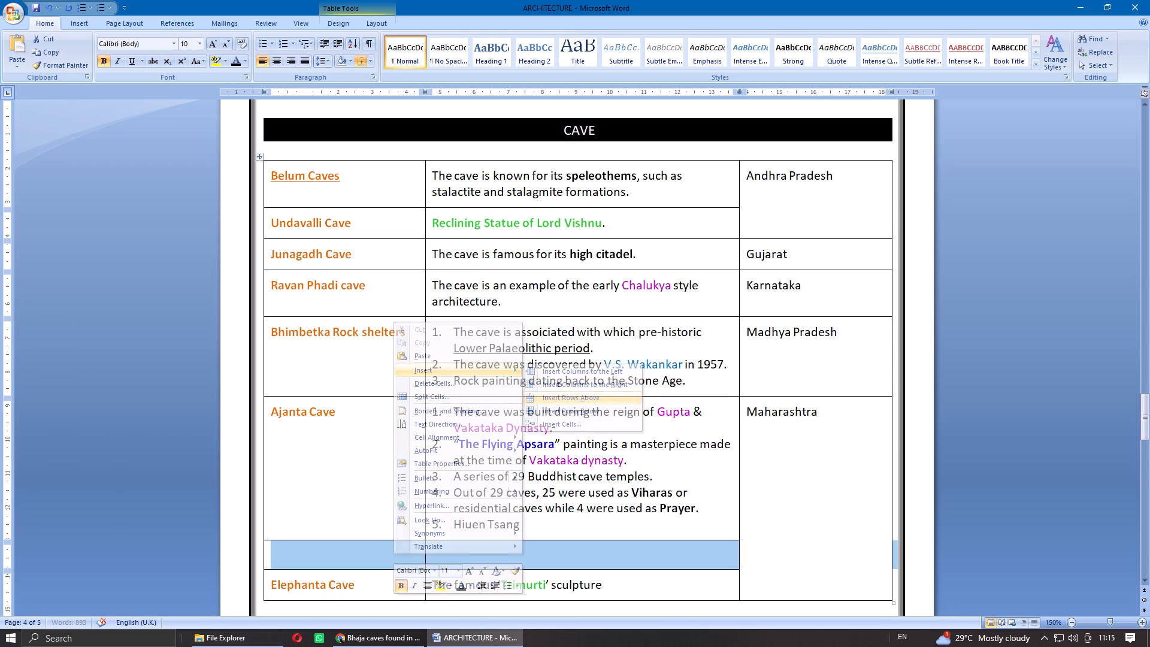
click(365, 555)
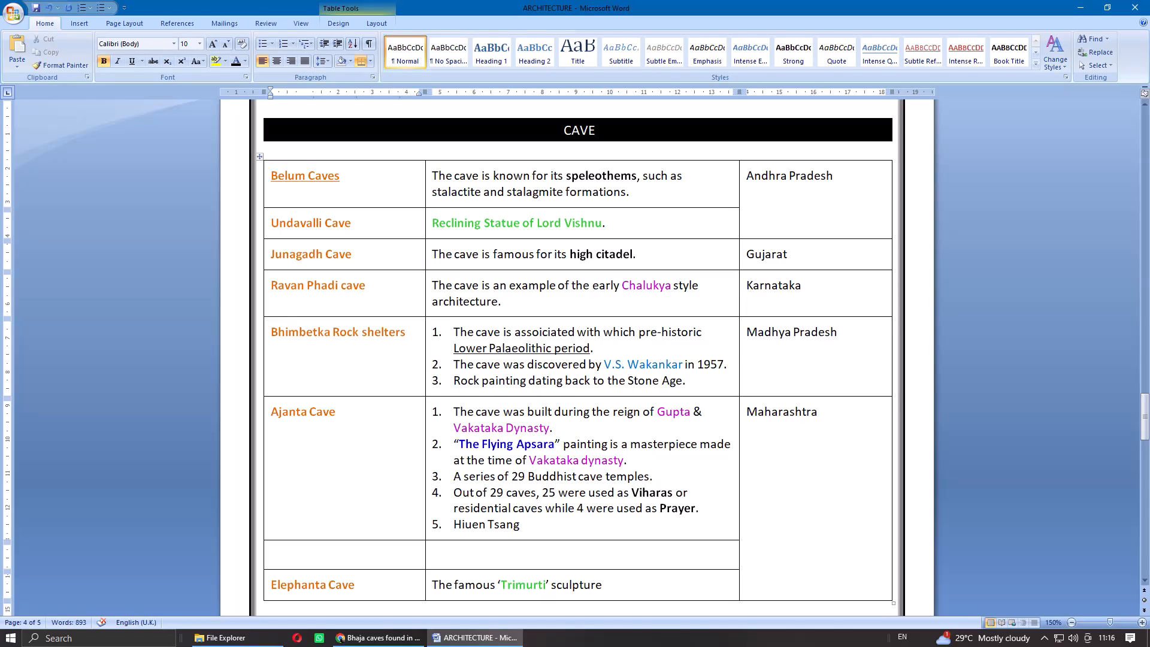
click(1105, 7)
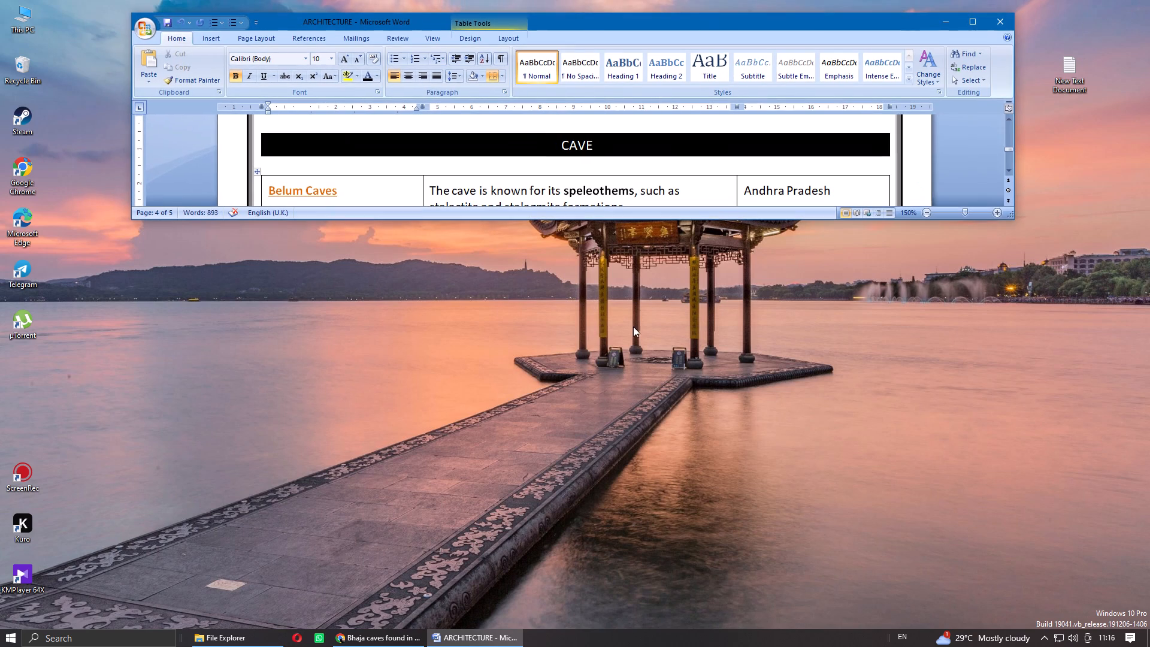
click(401, 645)
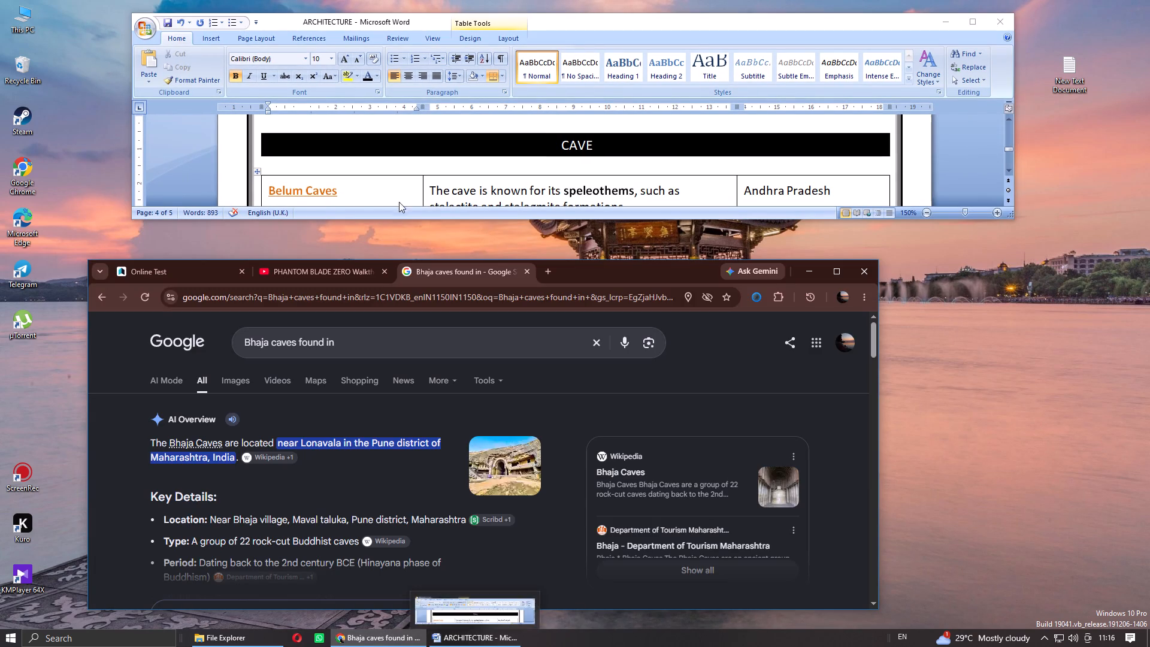
click(617, 20)
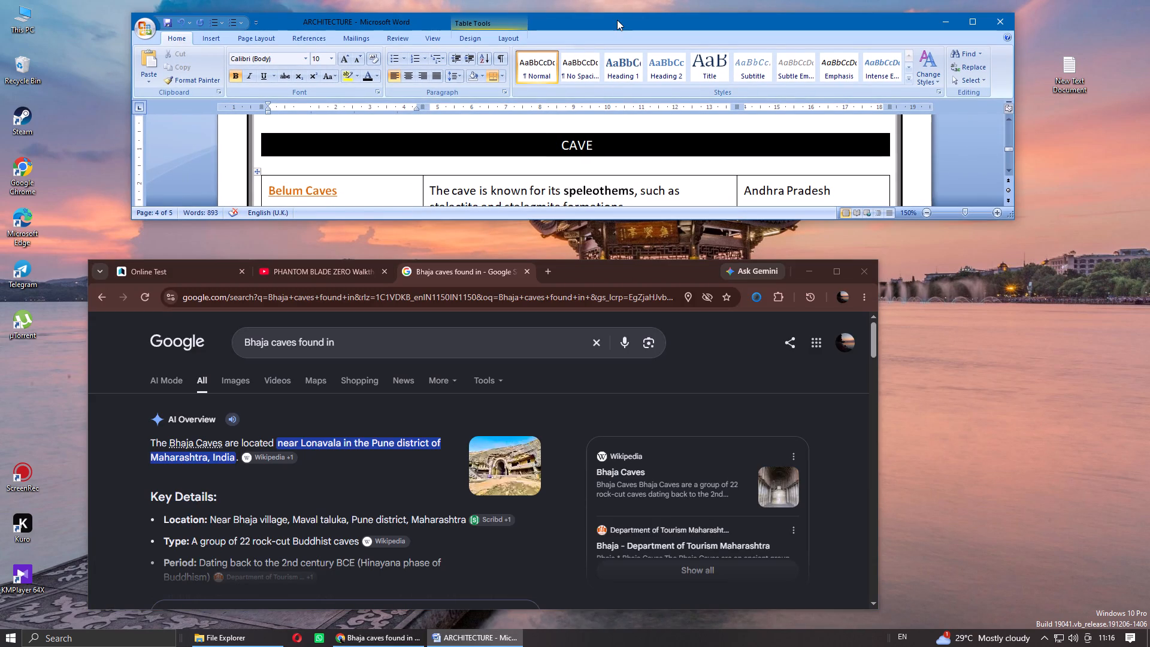
text(Bhaja)
key(space)
text(Caves)
Set the font size of the "Bhaja Caves" name to 11.
drag(365, 165, 265, 176)
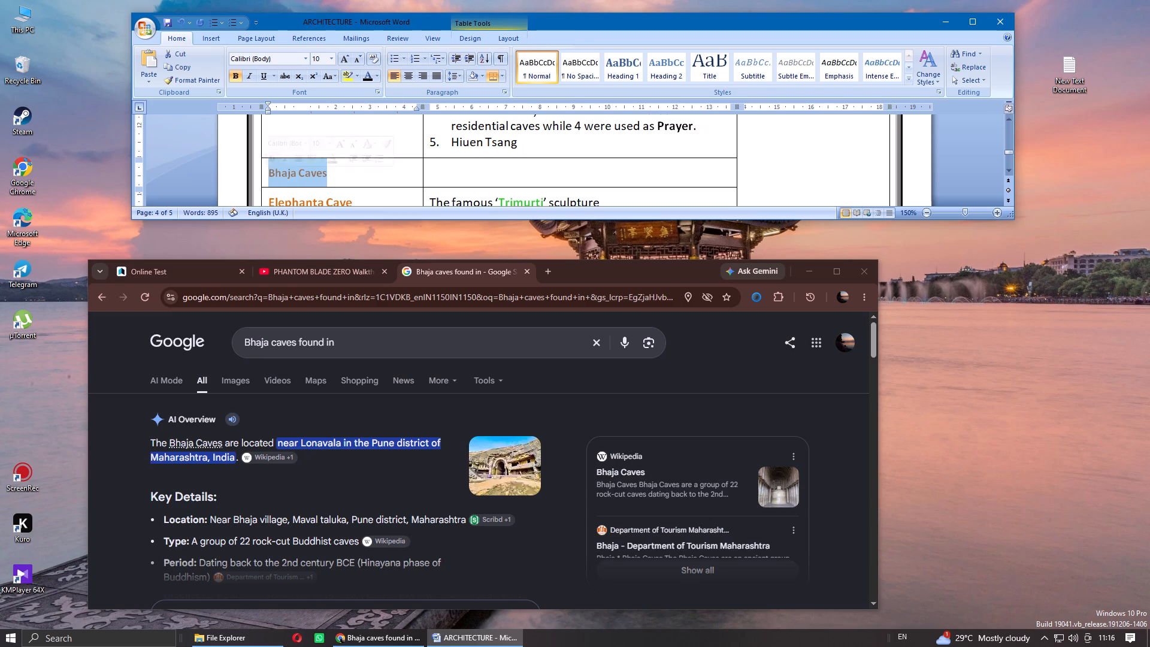
click(331, 61)
click(319, 104)
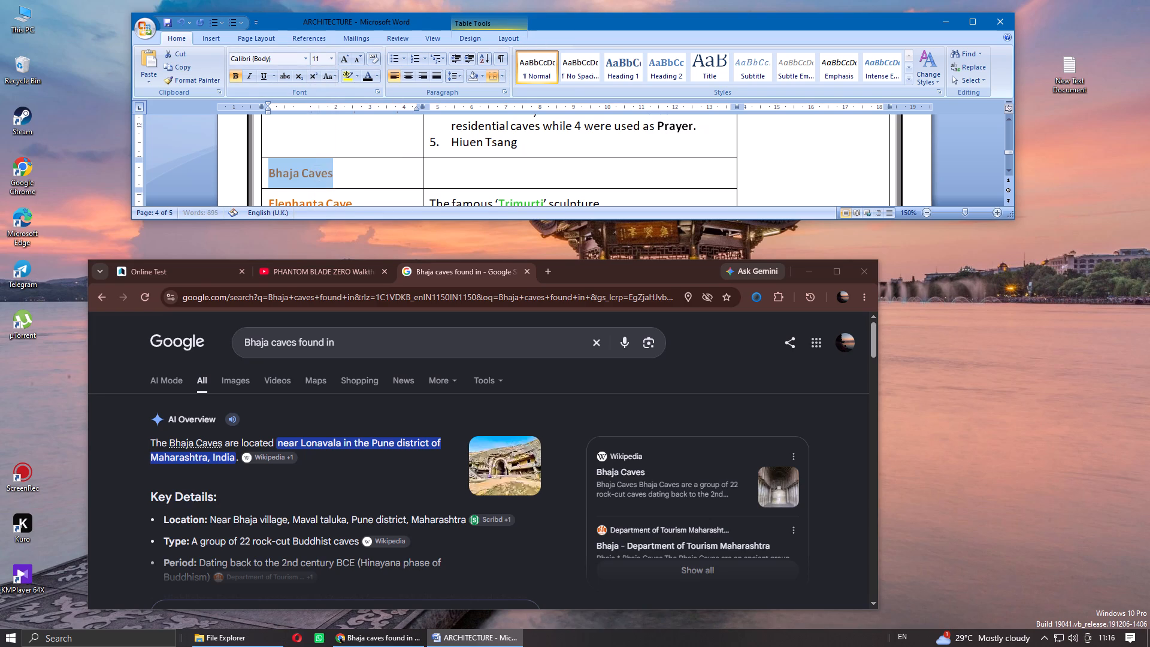
click(369, 172)
click(969, 28)
Format all cave names in the first column as bold Cambria (Headings) in the automatic font colour without underline.
scroll(350, 181, up, 2)
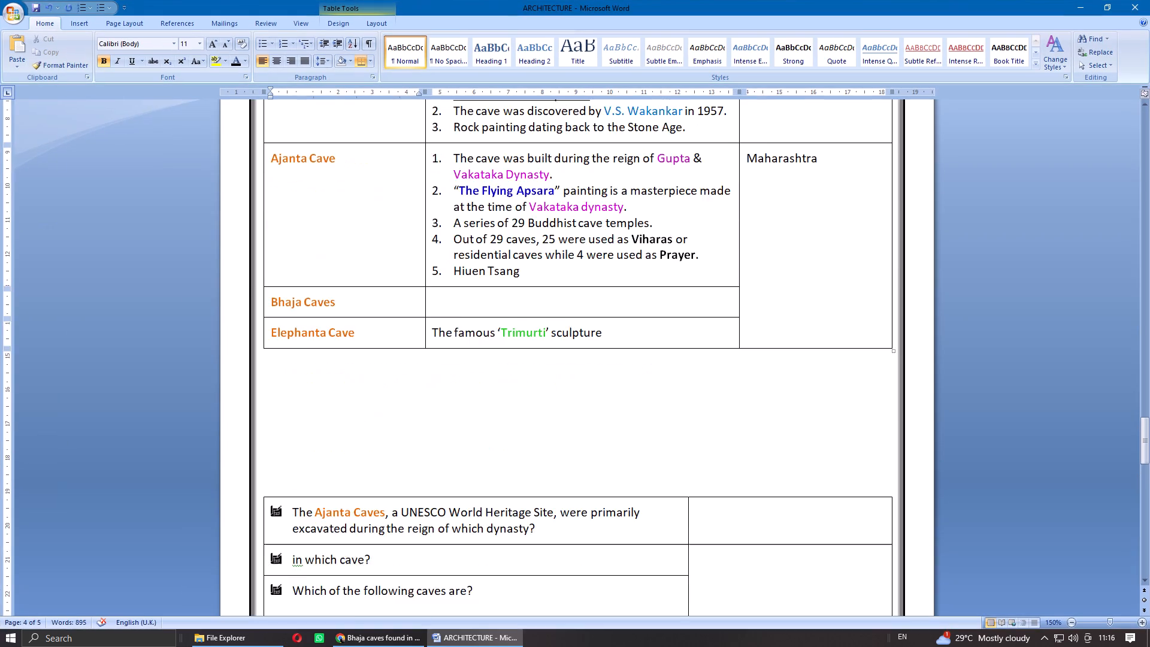
scroll(350, 181, up, 3)
drag(325, 131, 331, 543)
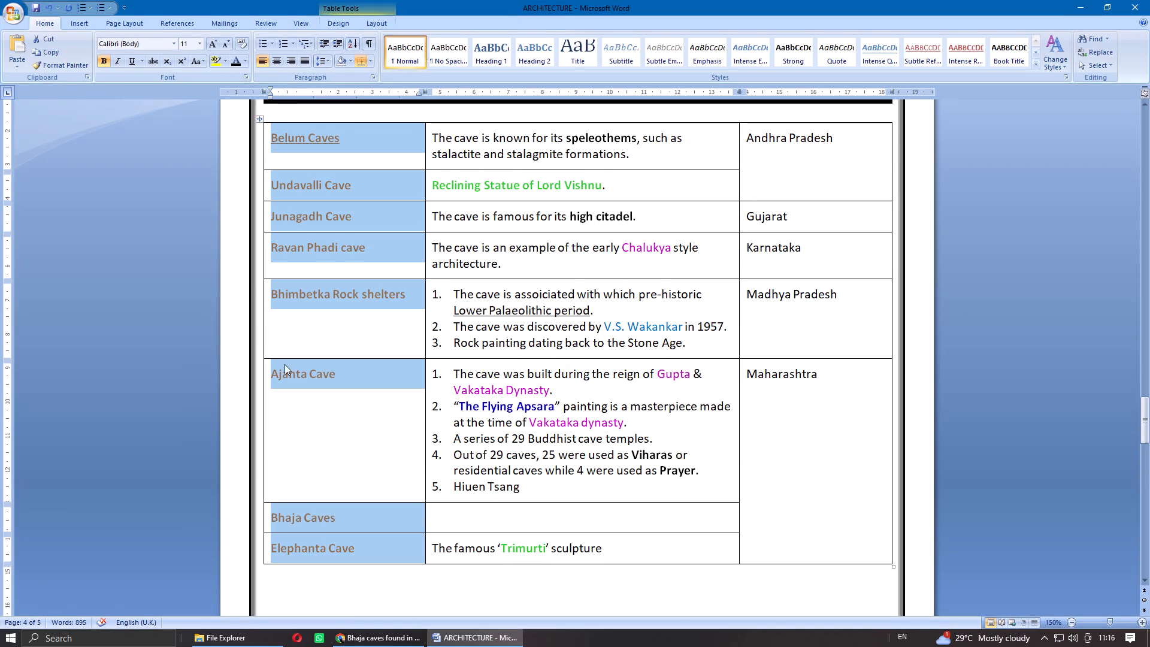
click(101, 61)
click(128, 59)
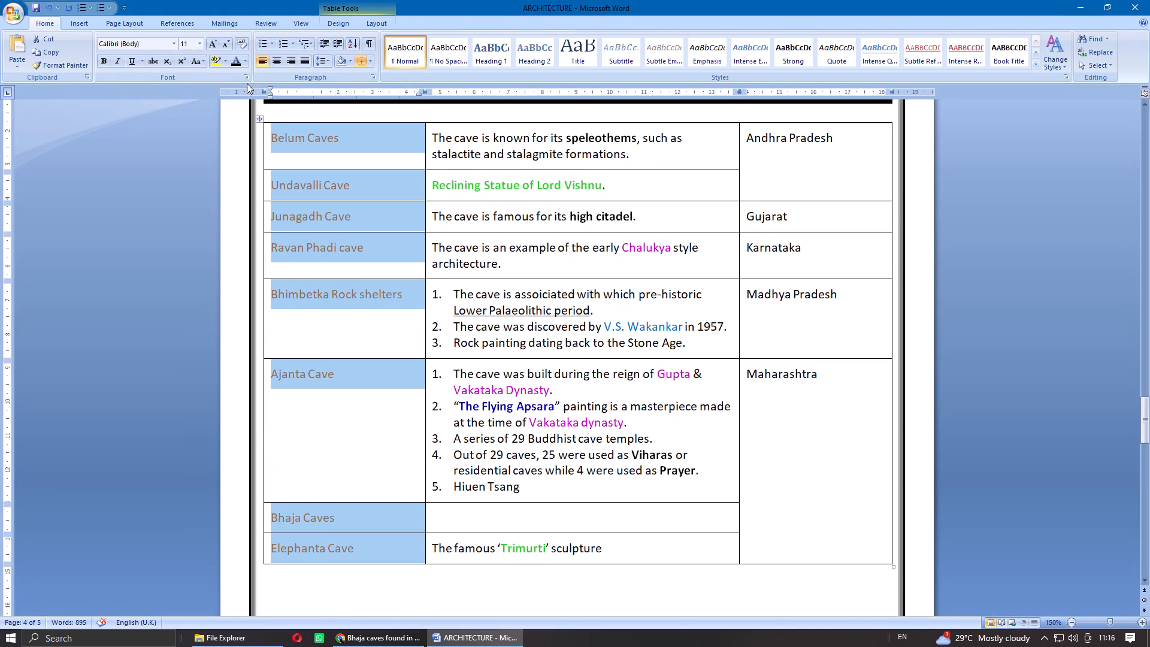
click(236, 64)
click(173, 46)
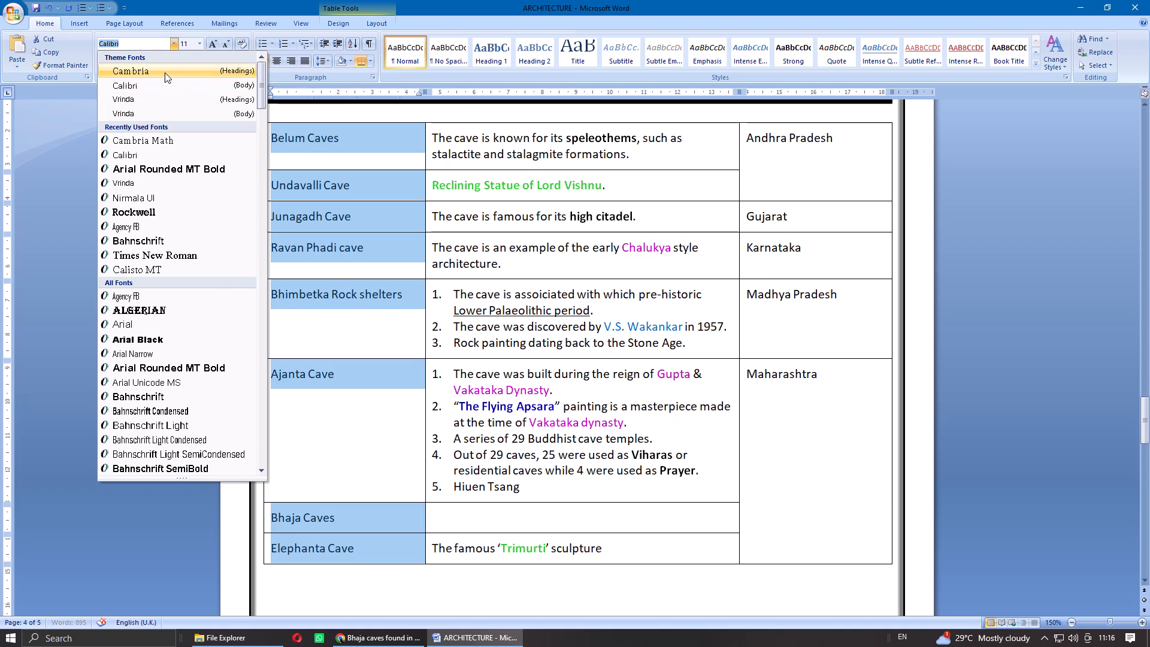
click(164, 75)
key(ctrl+b)
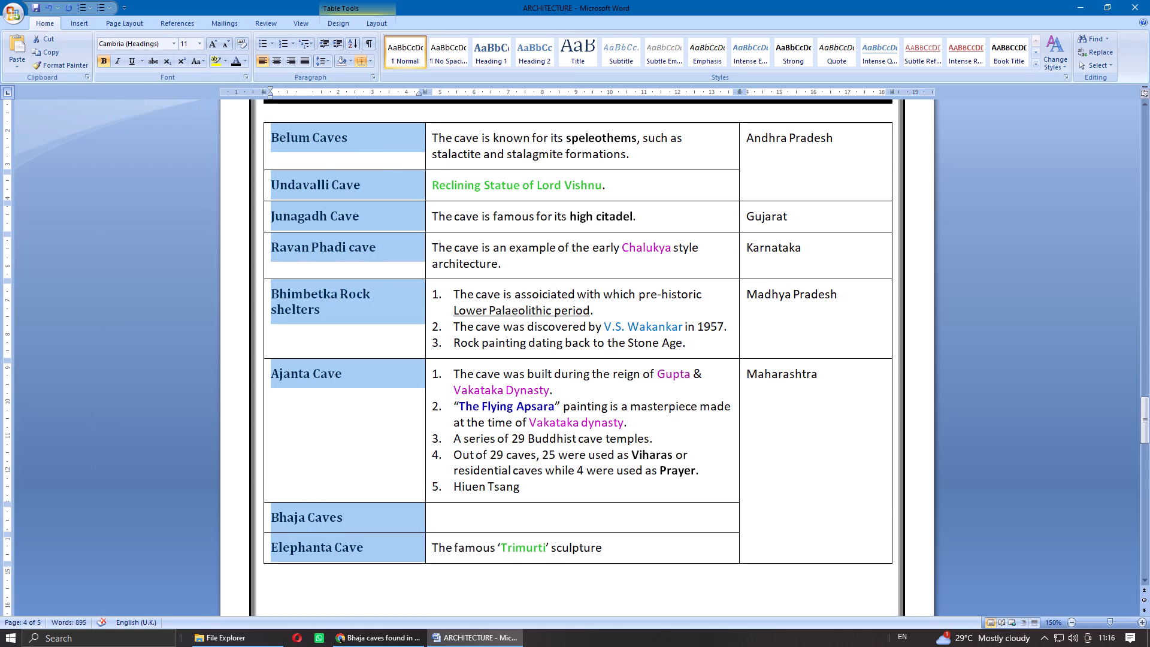
Widen the cave name column slightly so that "Bhimbetka Rock shelters" fits on one line.
drag(424, 208, 430, 208)
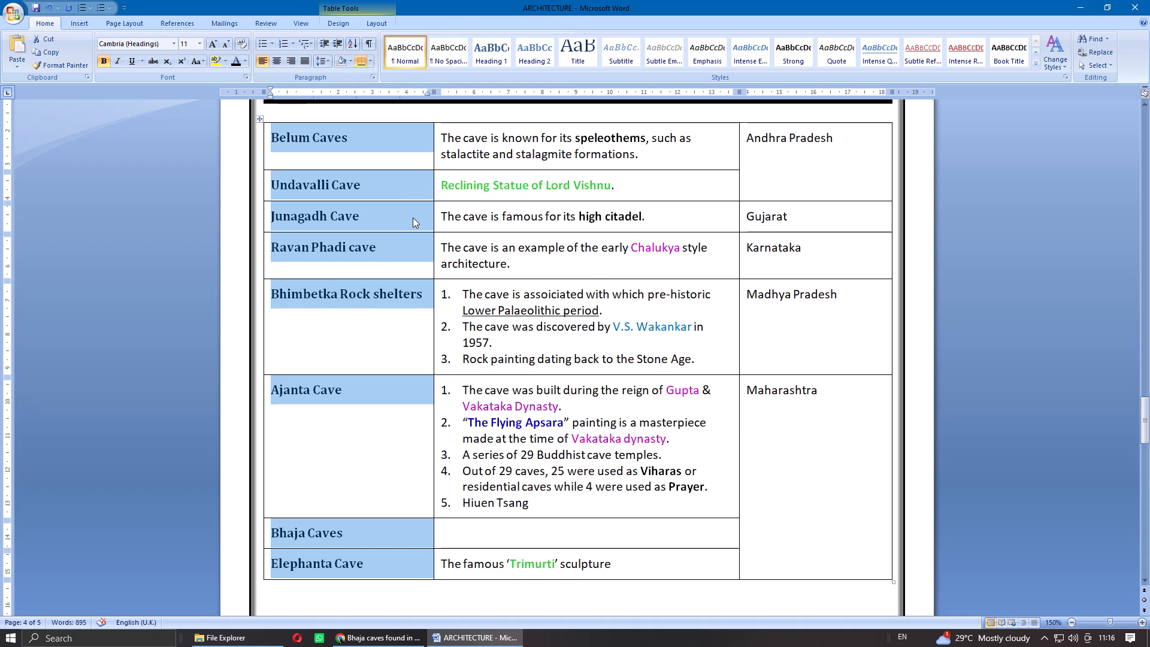
click(413, 217)
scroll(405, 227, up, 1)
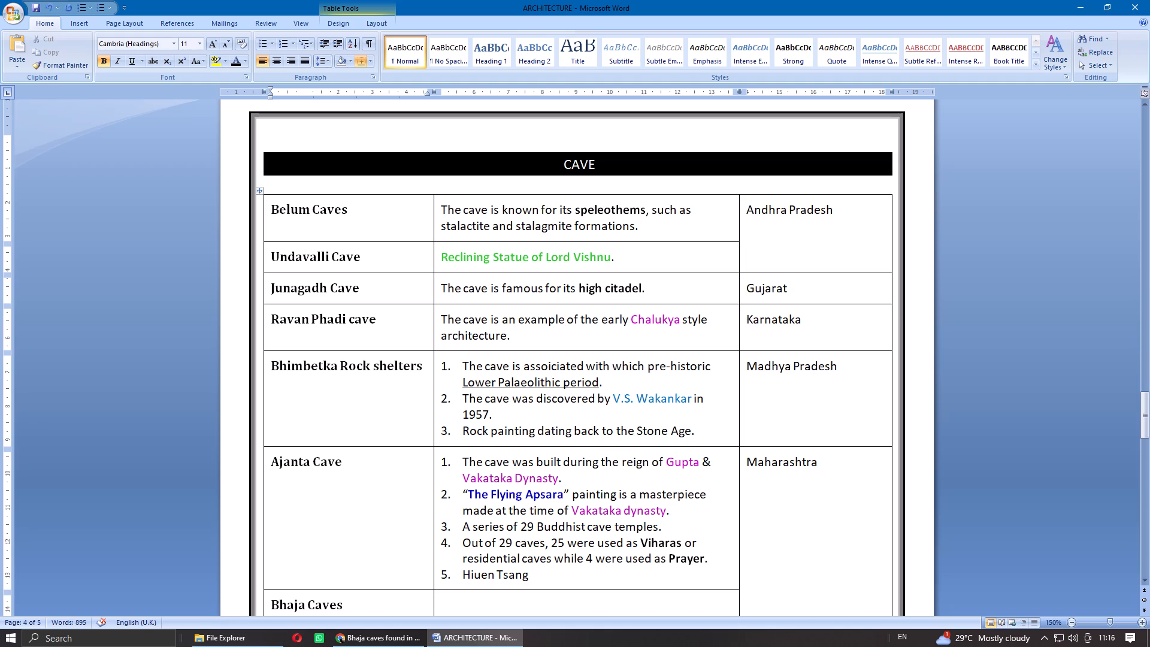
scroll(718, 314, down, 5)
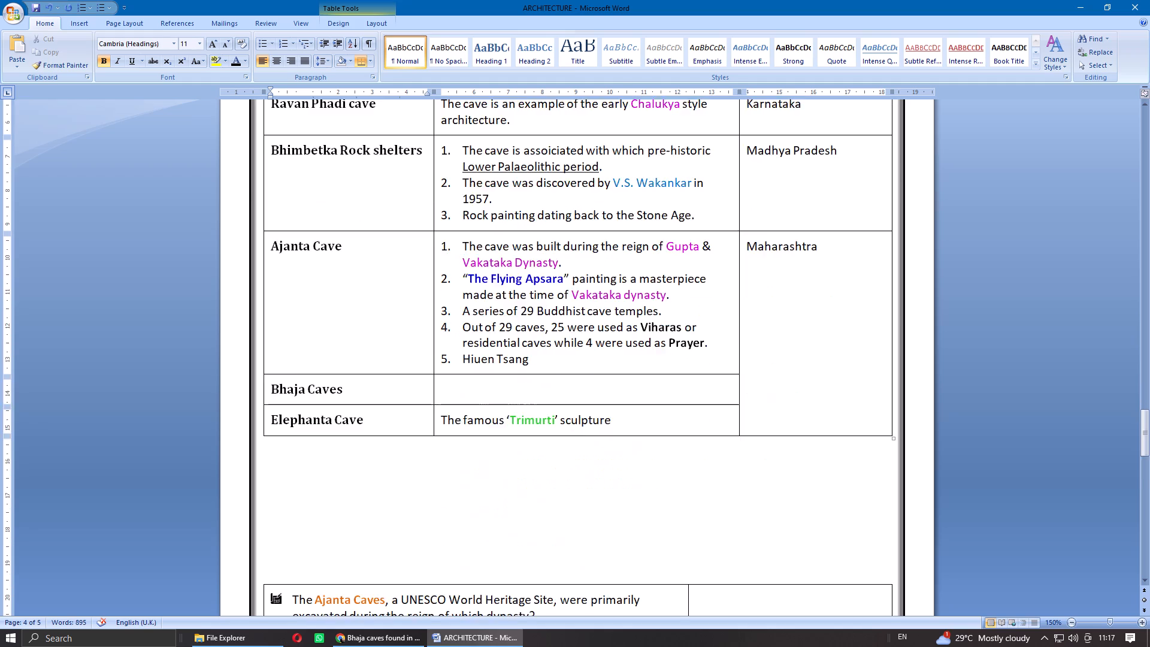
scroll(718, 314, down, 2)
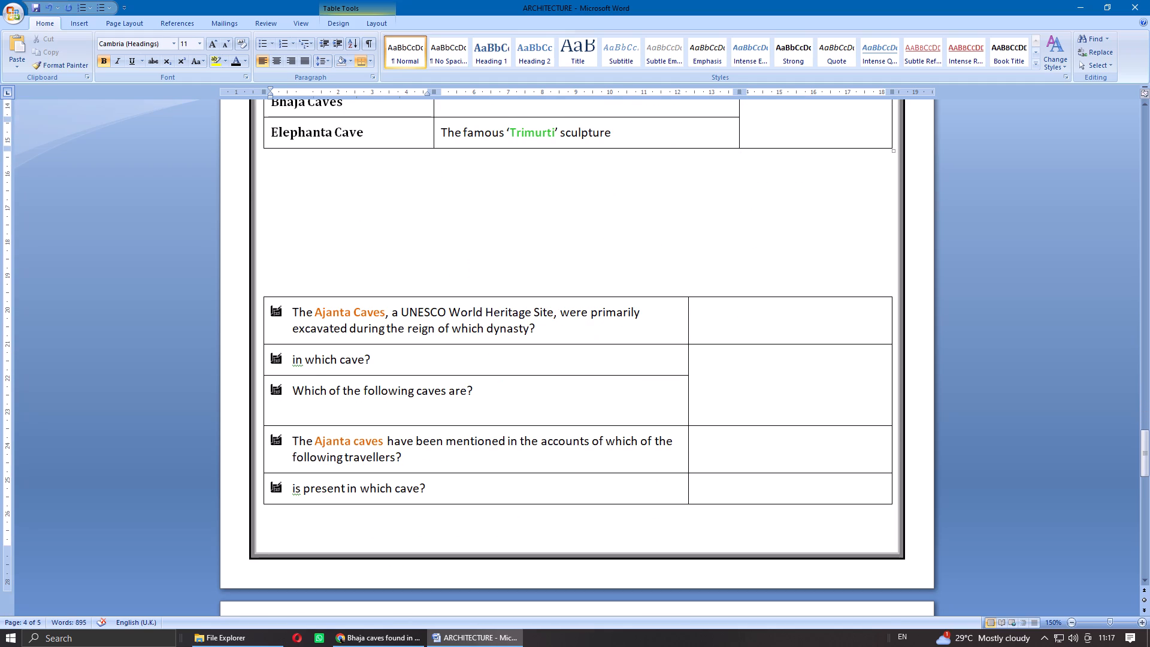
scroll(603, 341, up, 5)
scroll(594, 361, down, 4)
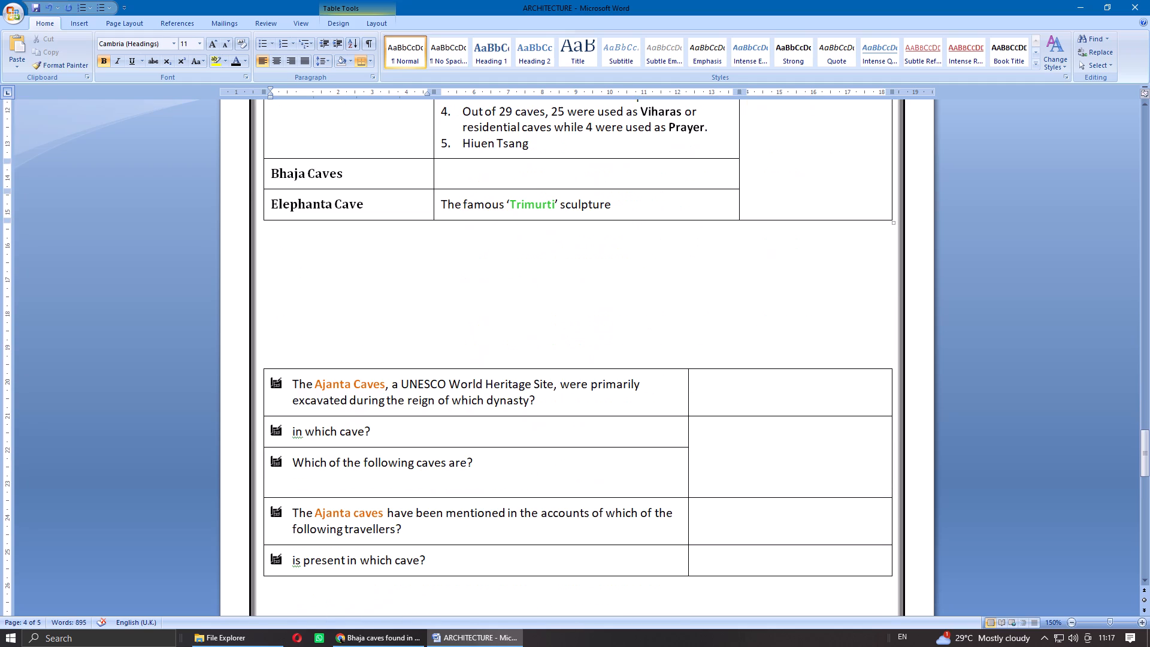
Switch to Chrome and search Google for "ajanta caves unesco world heritage site in which year".
click(385, 643)
click(599, 341)
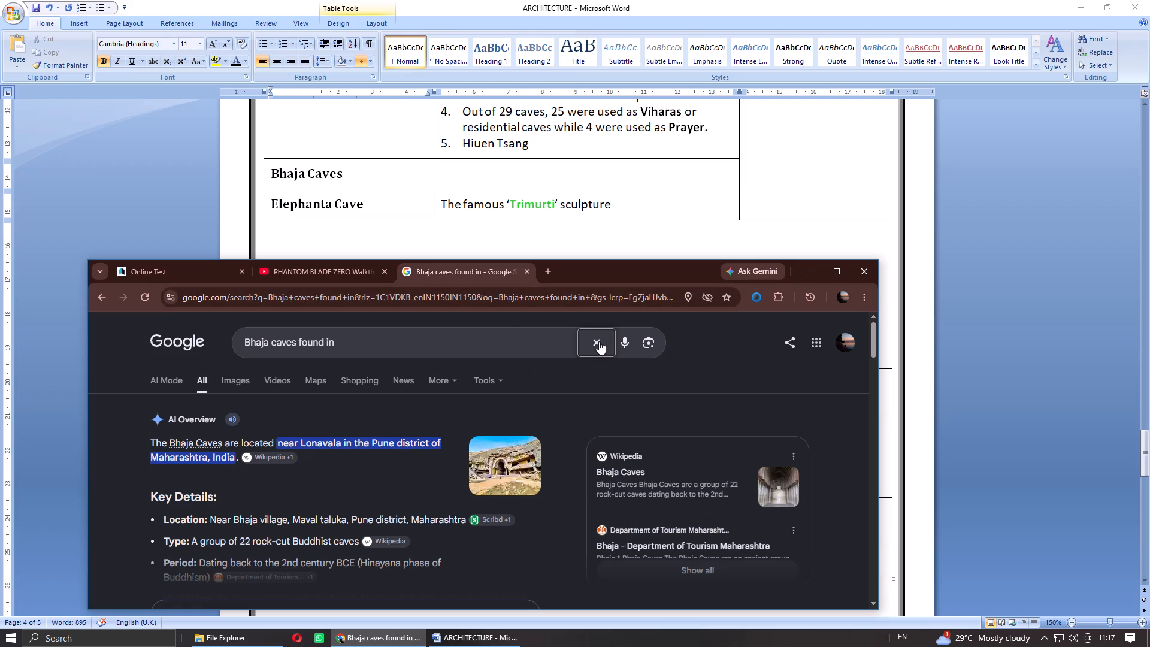
text(Ajanta caves got UNS)
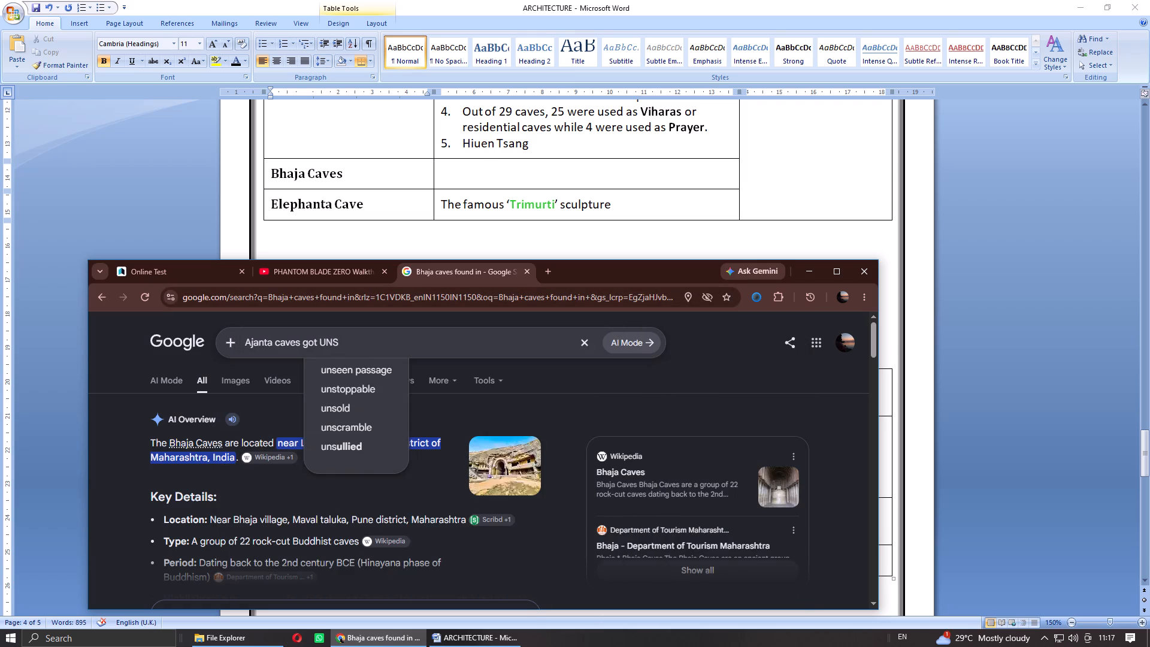
key(BackSpace)
key(Down)
key(space)
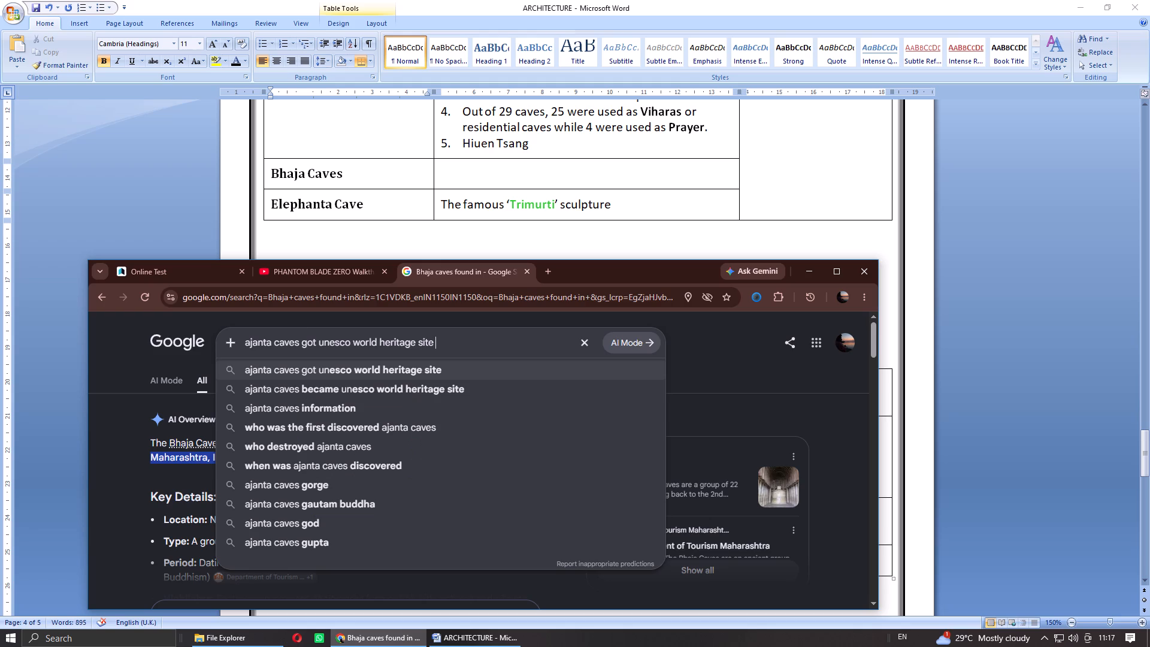
text(in whi)
key(Down)
key(Return)
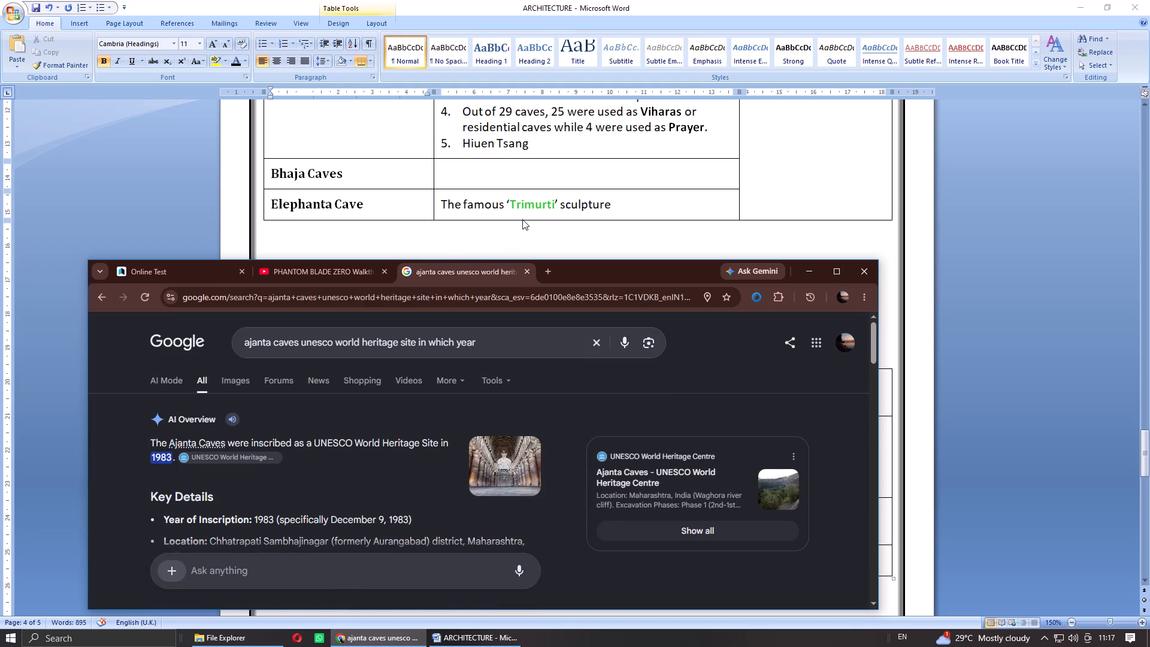
In Word, add a sixth point to the Ajanta Cave description: "The Ajanta cave were inscribed as a UNESCO World Heritage Site in 1983.".
scroll(523, 219, up, 2)
scroll(523, 219, down, 1)
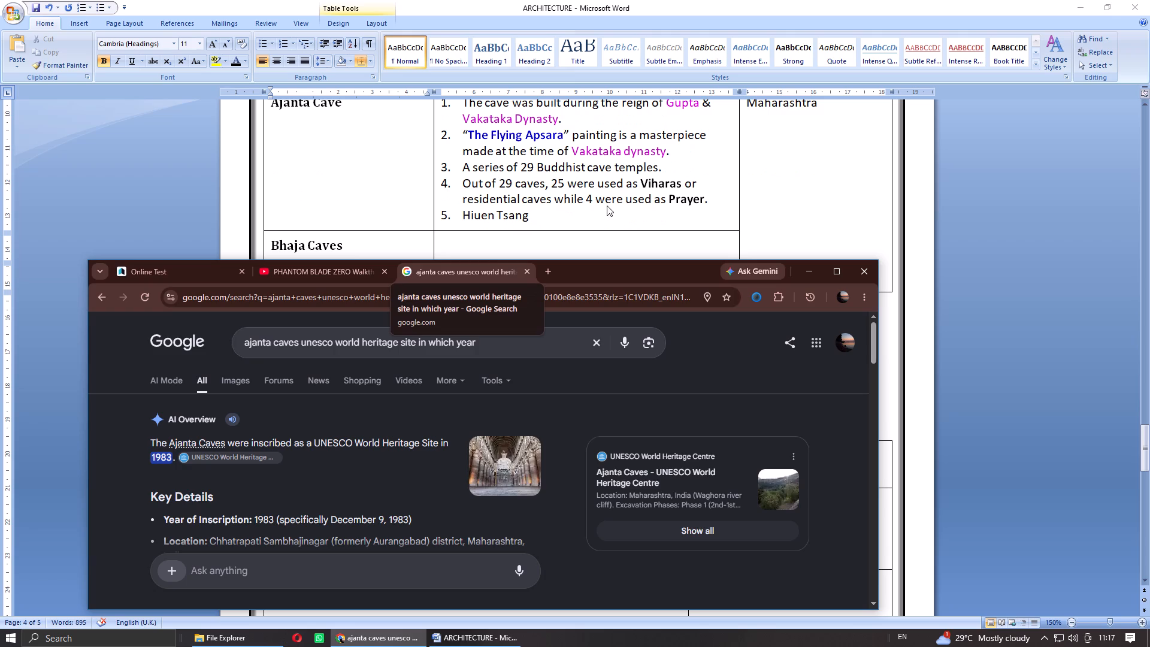
click(586, 214)
click(577, 218)
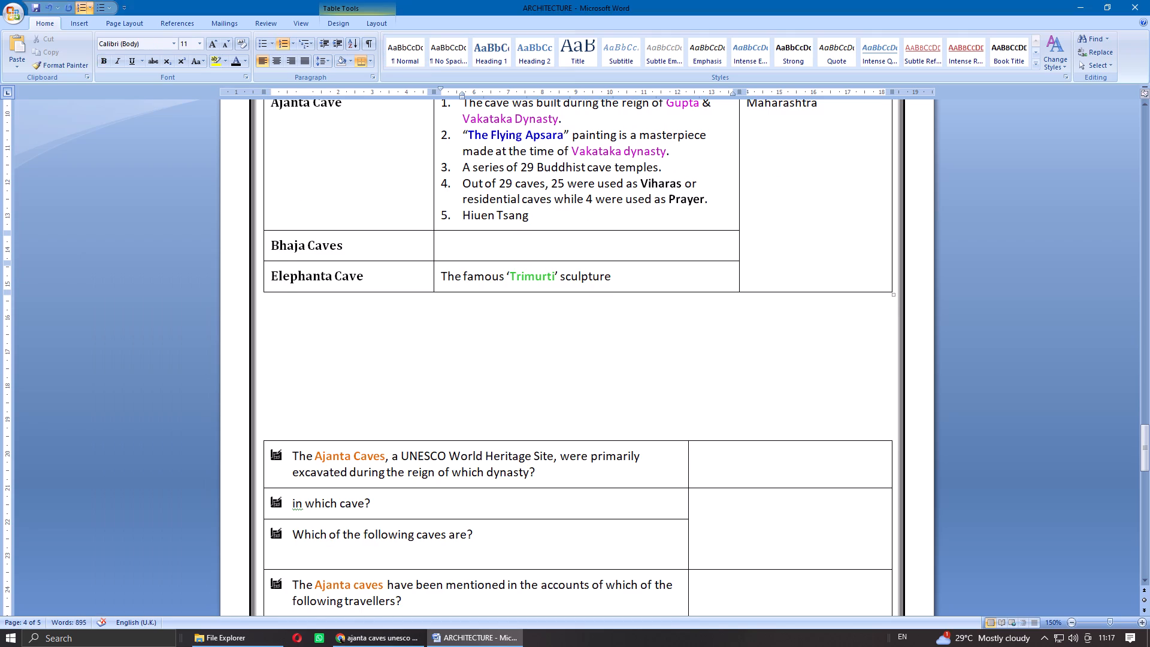
key(Return)
click(1115, 10)
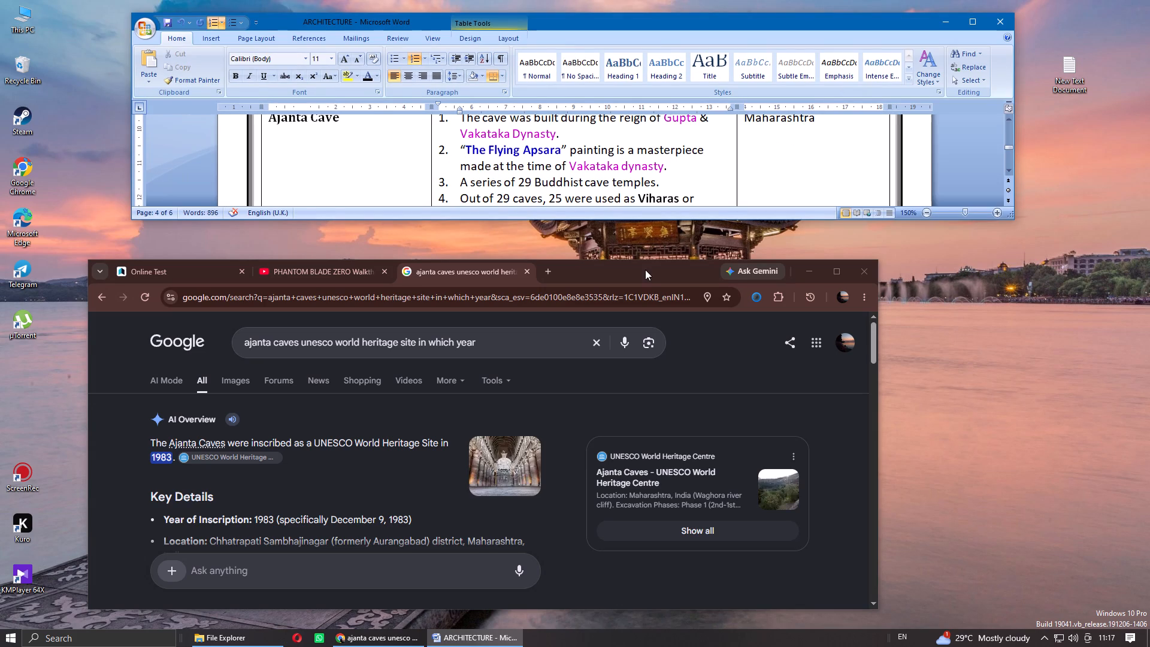
key(shift+t)
key(BackSpace)
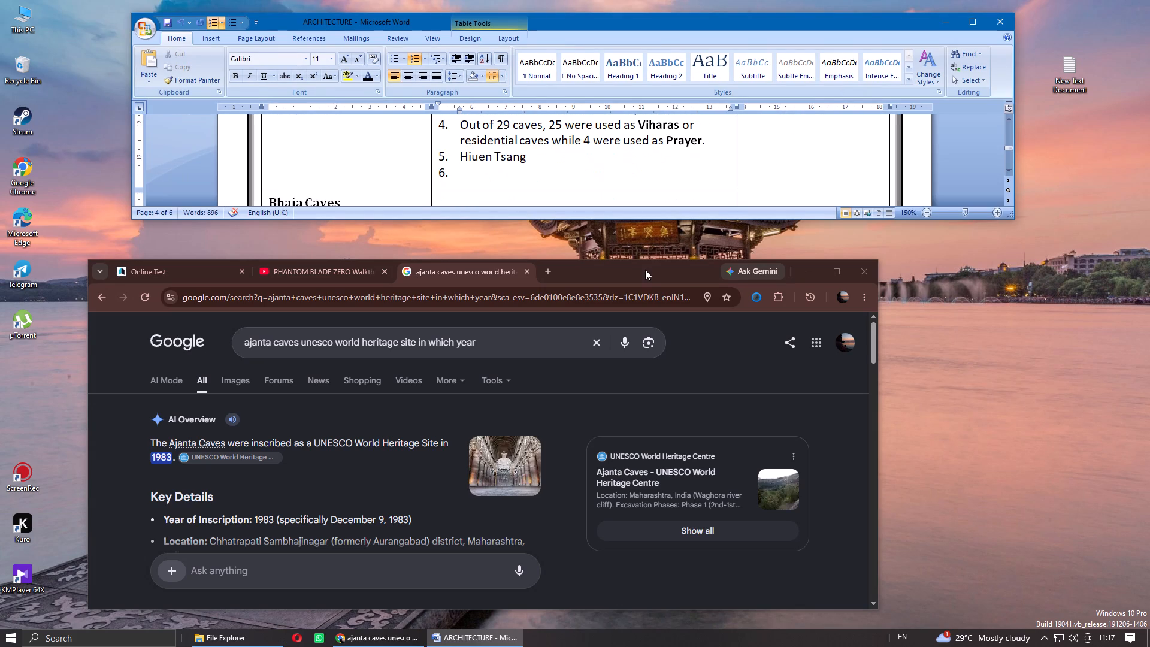
text(The vc)
key(BackSpace)
key(BackSpace)
text(ca)
key(BackSpace)
key(BackSpace)
text(Ajanata)
key(BackSpace)
key(BackSpace)
key(BackSpace)
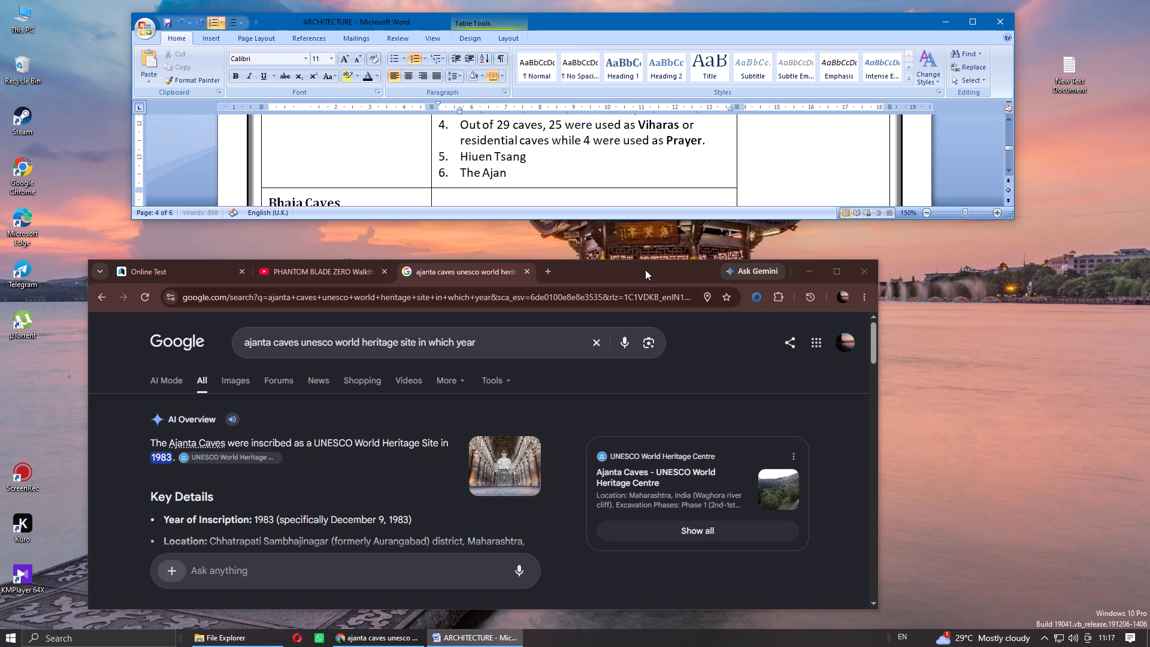
text(ta cave were inscribes)
key(BackSpace)
text(d as a UNESCO WO)
key(BackSpace)
text(orld HEritage Site in 1983.)
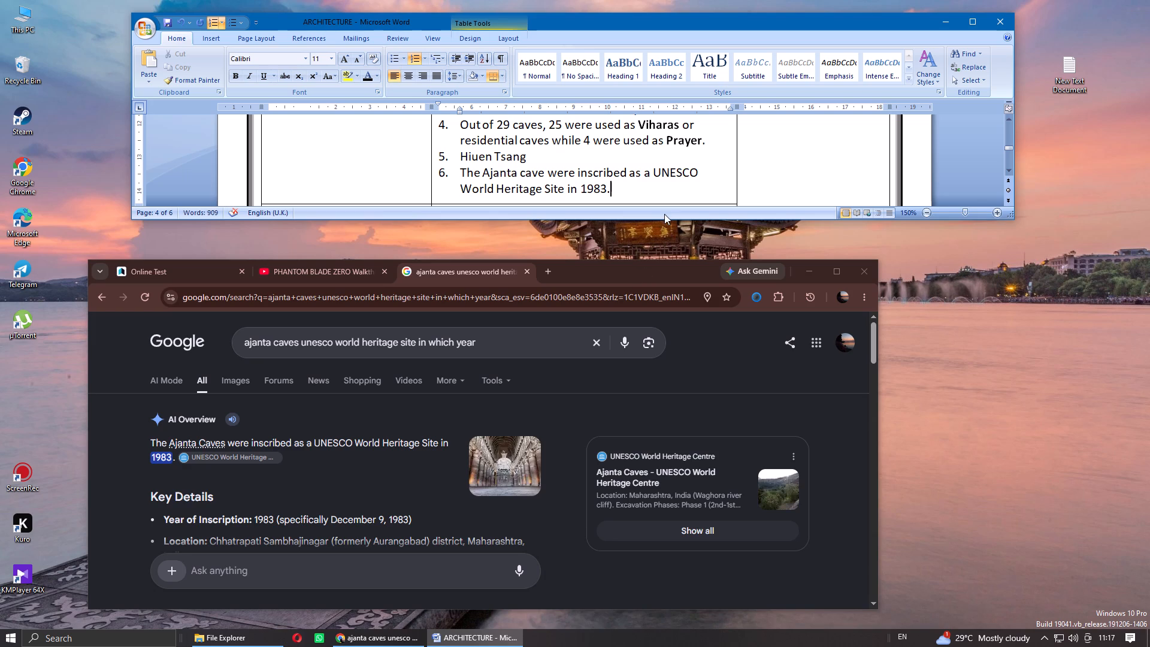
Make "UNESCO World Heritage Site" bold and underlined in the sixth point of the Ajanta Cave description.
drag(653, 171, 549, 189)
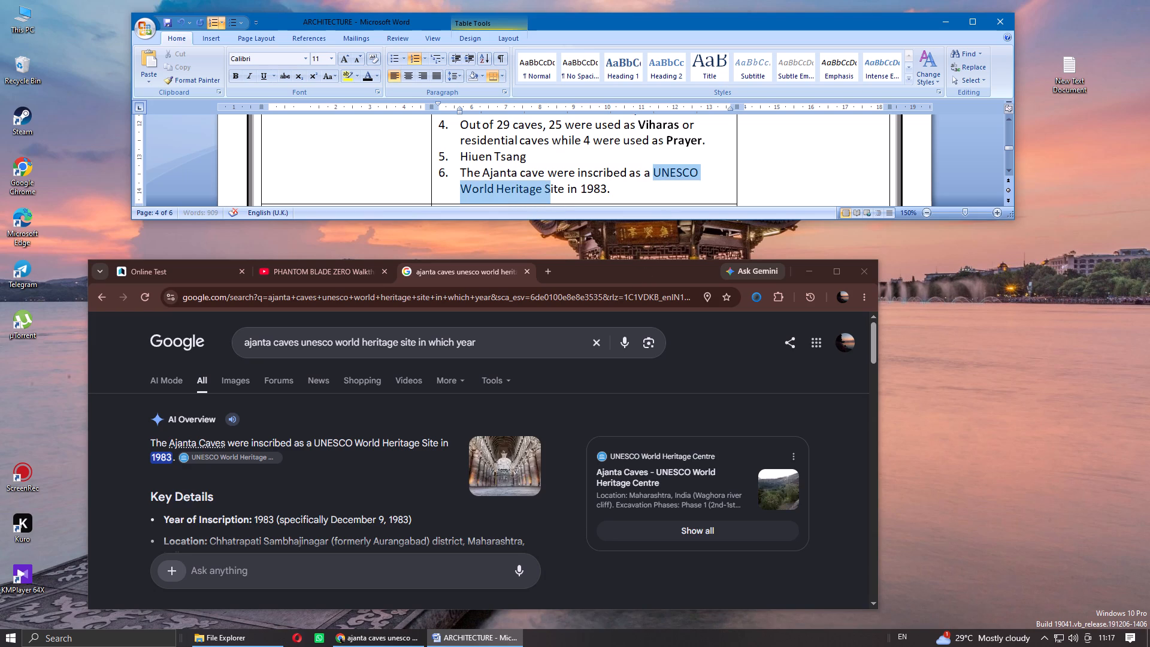
drag(549, 189, 555, 189)
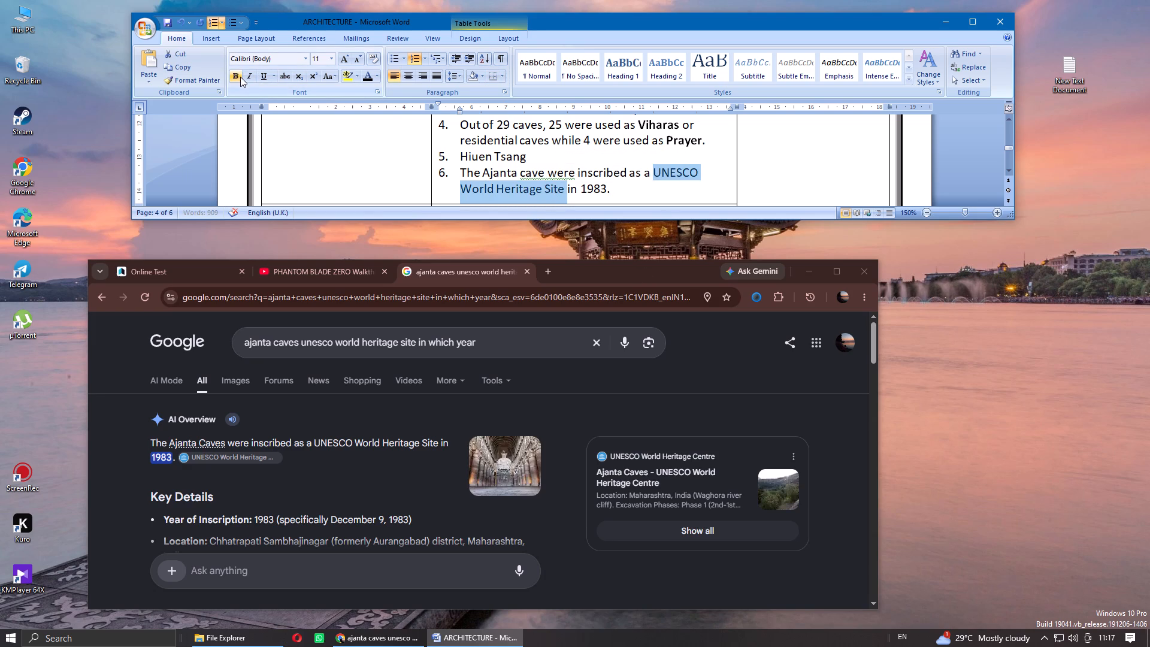
click(240, 77)
click(263, 76)
click(619, 185)
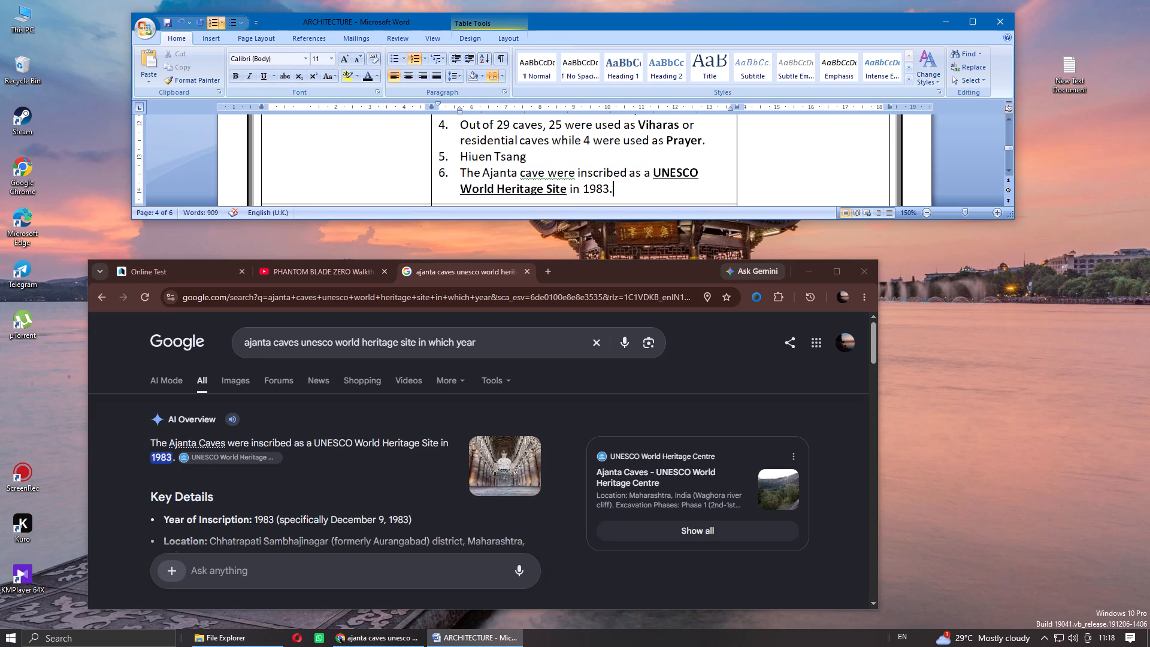
Correct the flagged grammar in the sixth Ajanta Cave point so it reads "cave was inscribed".
right_click(541, 175)
click(562, 185)
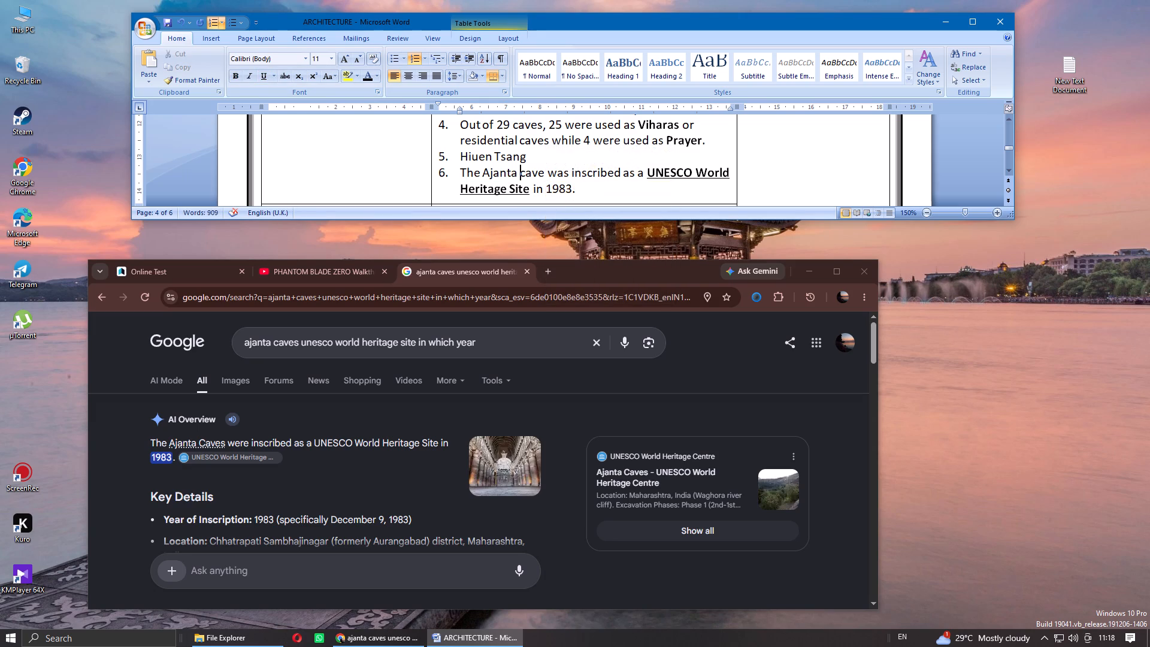
Colour the year "1983" in the sixth Ajanta Cave point standard green.
double_click(562, 188)
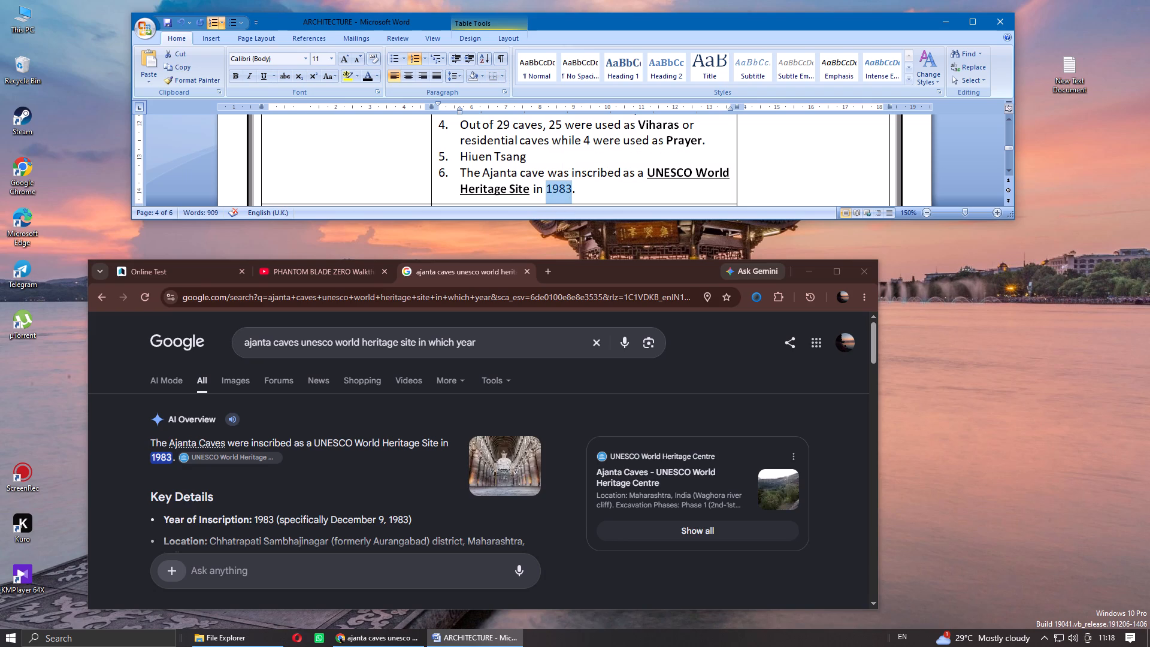
click(380, 74)
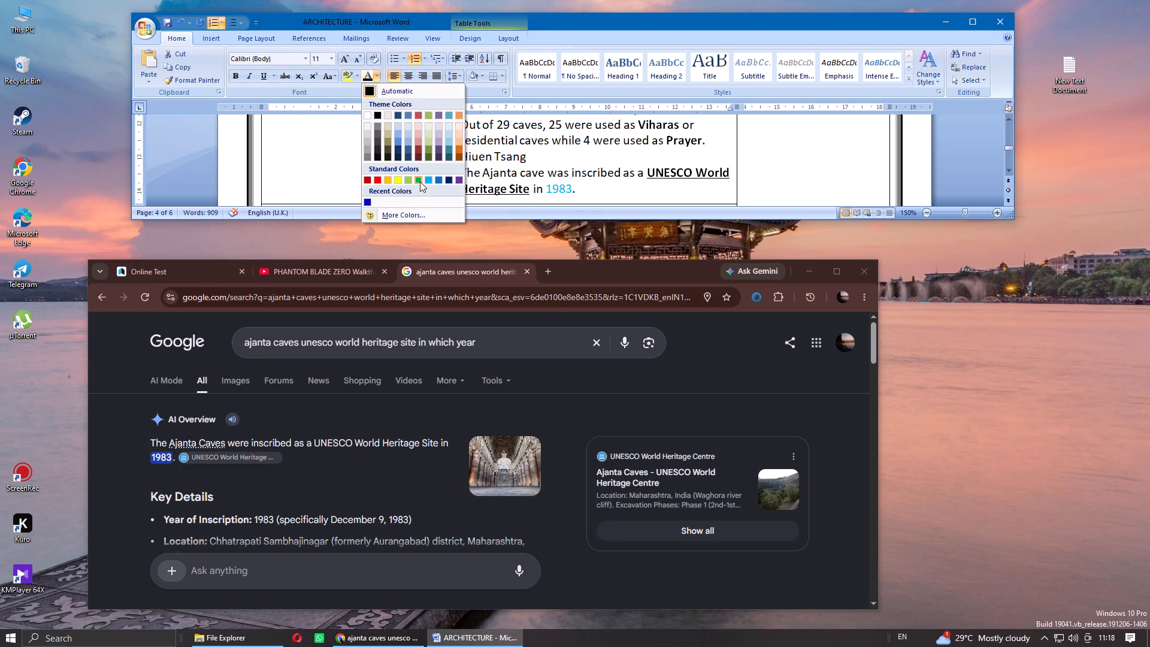
click(420, 182)
Copy the "Hiuen Tsang" point, search Google in Chrome for it with "in ajanta cave relation" added, and read the overview.
drag(531, 156, 467, 165)
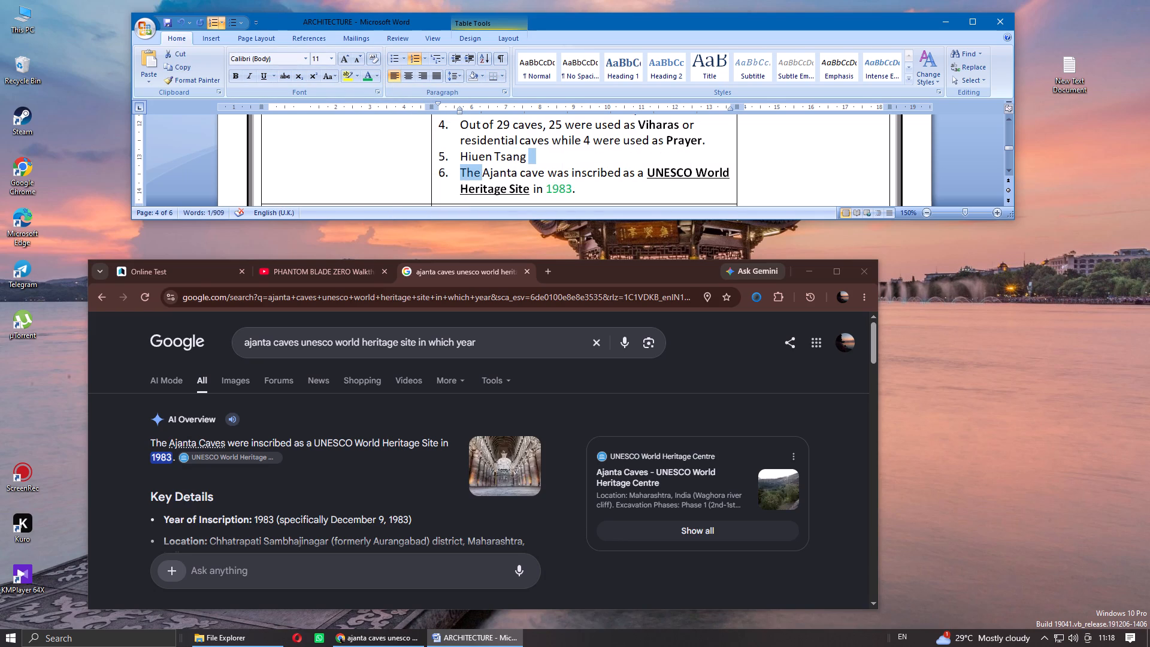
drag(467, 165, 461, 159)
key(ctrl+c)
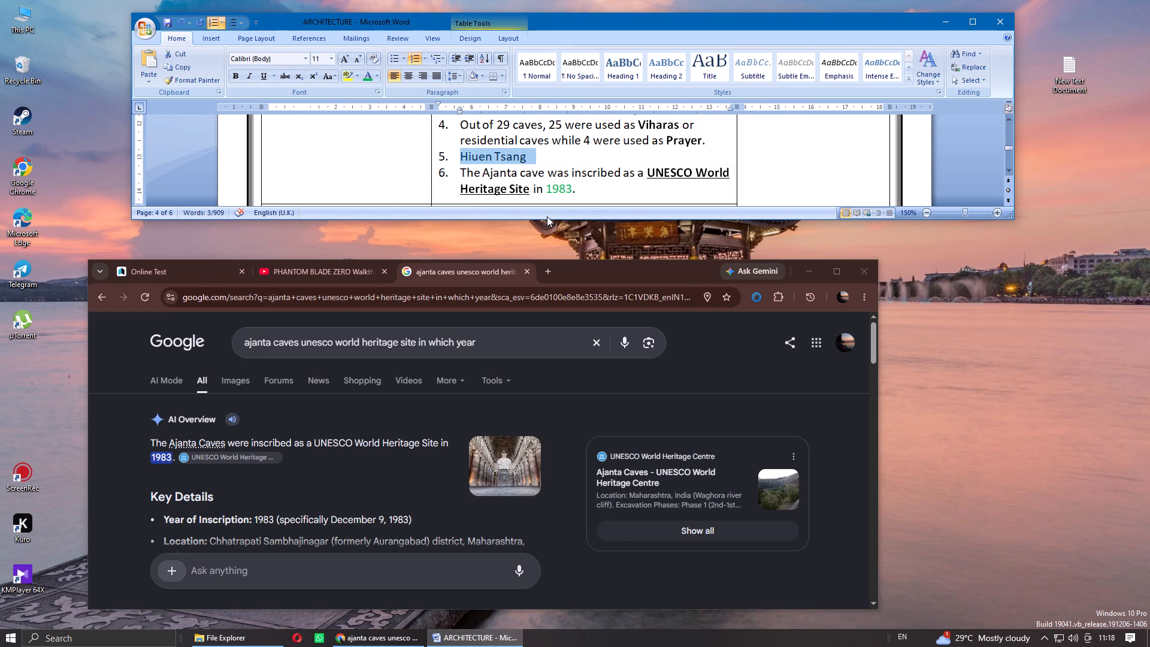
click(593, 342)
key(ctrl+v)
key(space)
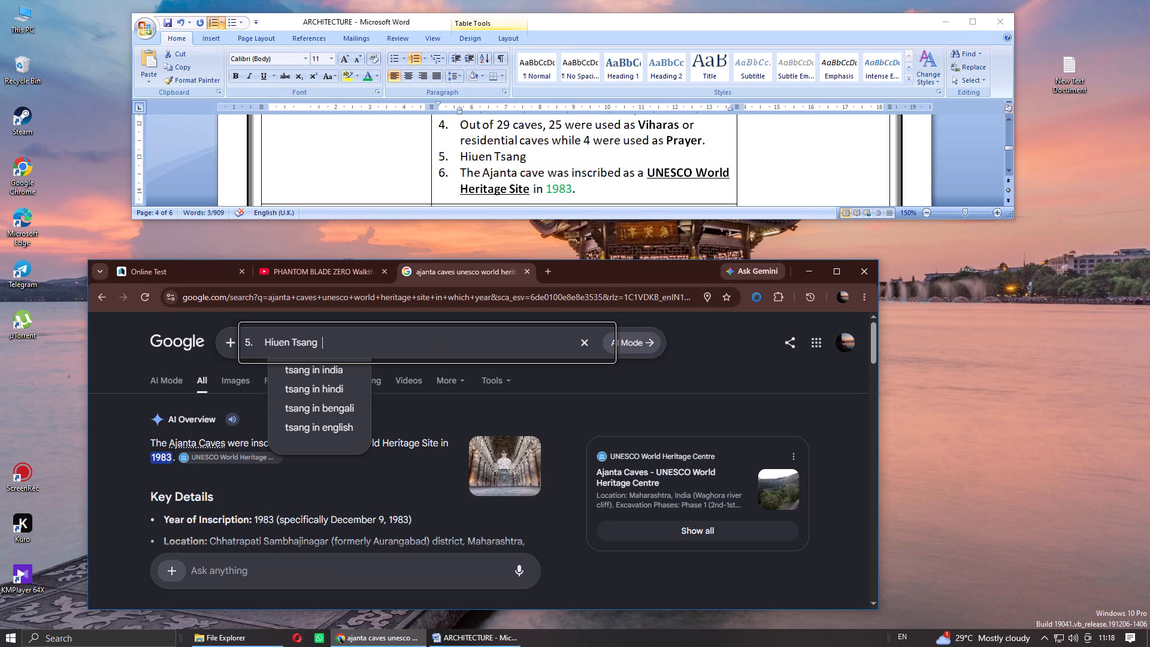
text(in ajanta cave relation)
key(Return)
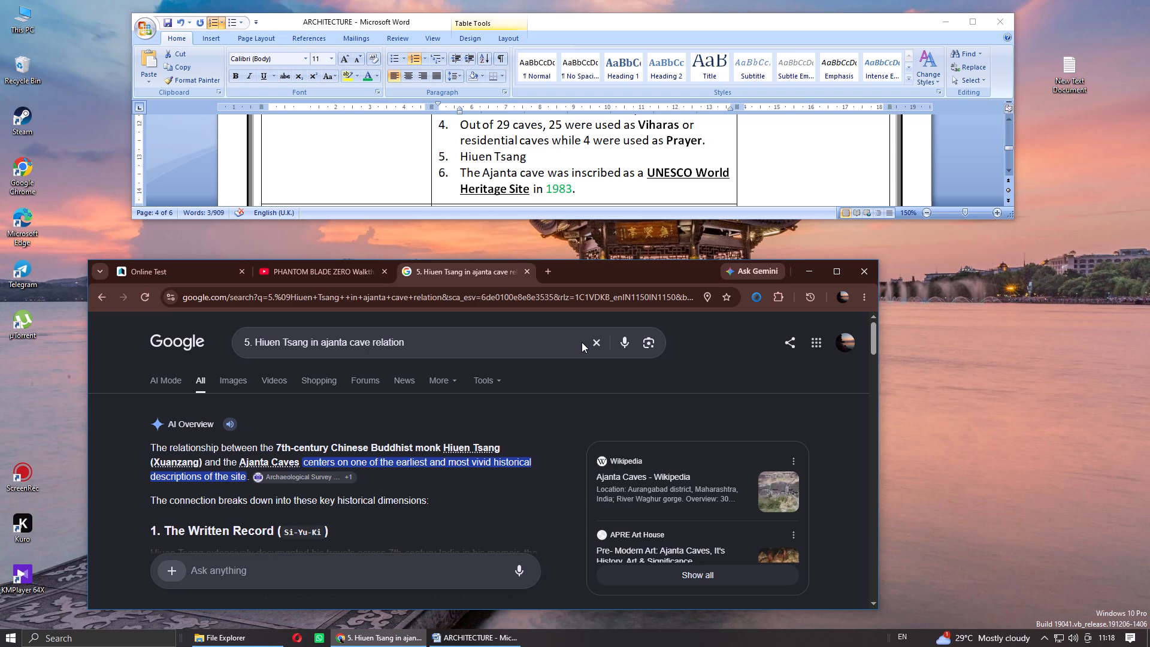
scroll(515, 423, down, 2)
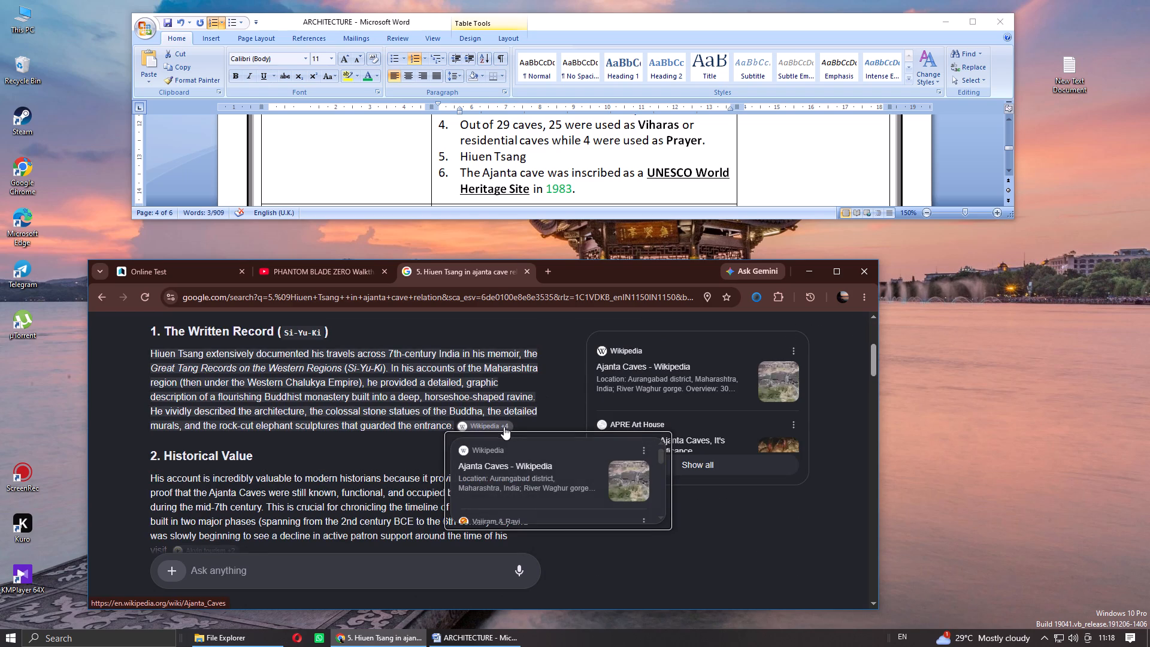